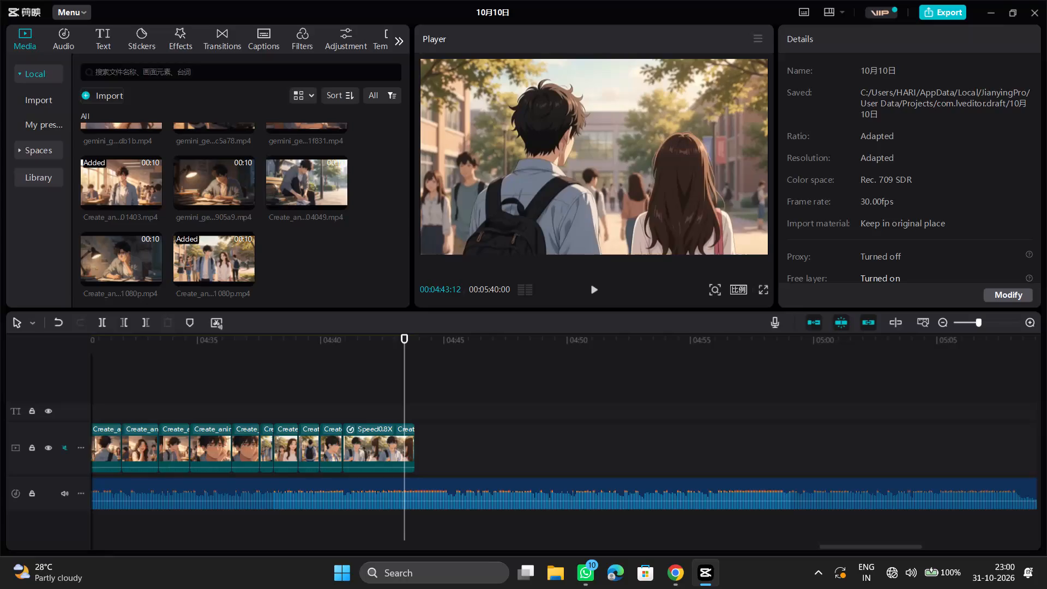
Play back the campus shots and extend the end of the short walking-couple clip to about 00:04:38.
{"action": "left_click", "coordinate": [226, 377]}
{"action": "key", "text": "space"}
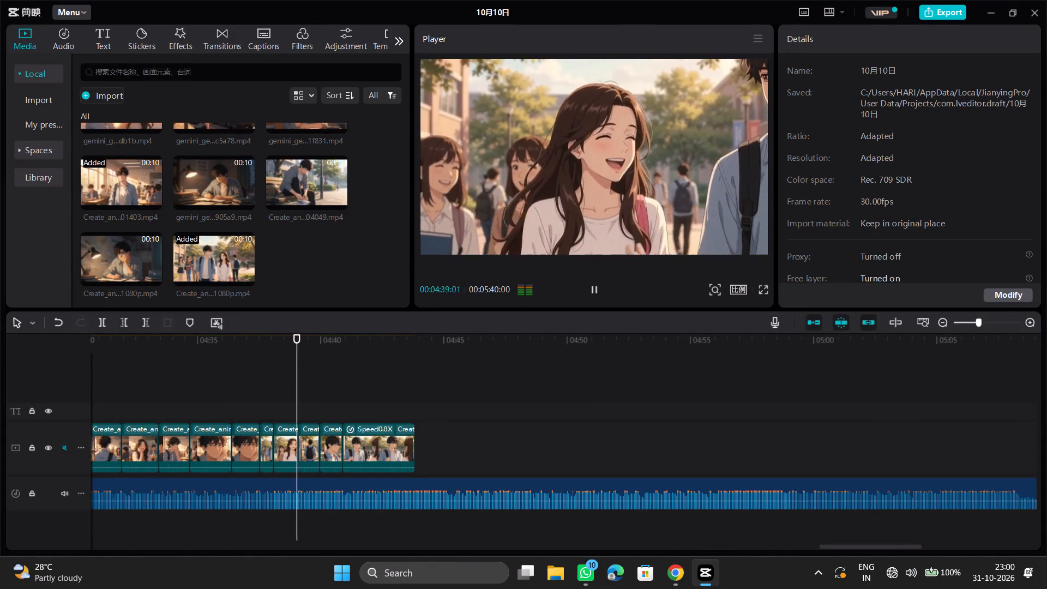
{"action": "left_click", "coordinate": [235, 382]}
{"action": "key", "text": "space"}
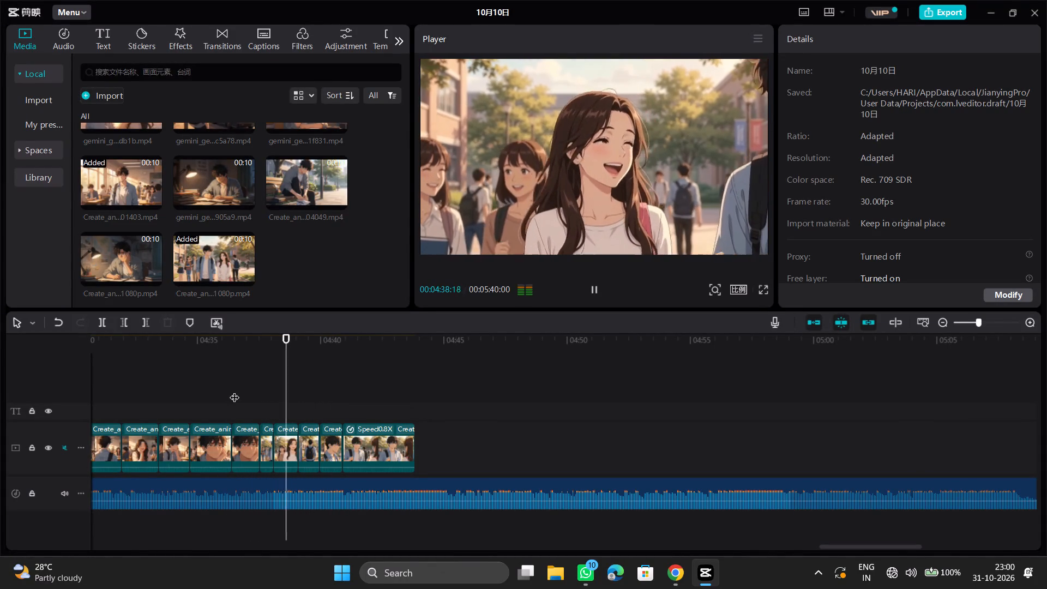
{"action": "key", "text": "space"}
{"action": "left_click", "coordinate": [266, 401]}
{"action": "key", "text": "space"}
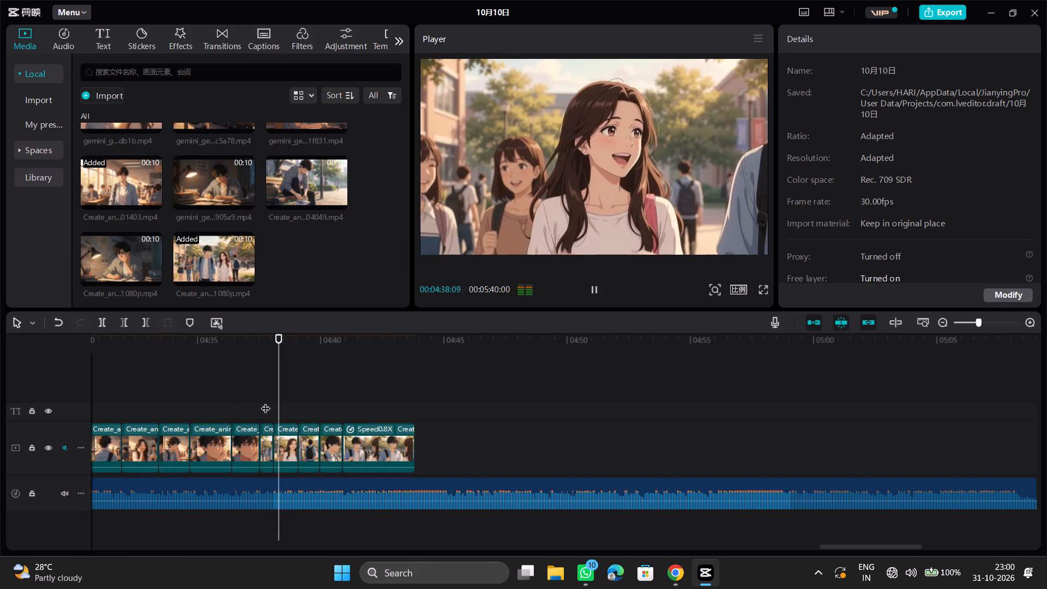
{"action": "key", "text": "space"}
{"action": "left_click", "coordinate": [269, 440]}
{"action": "left_click", "coordinate": [273, 444]}
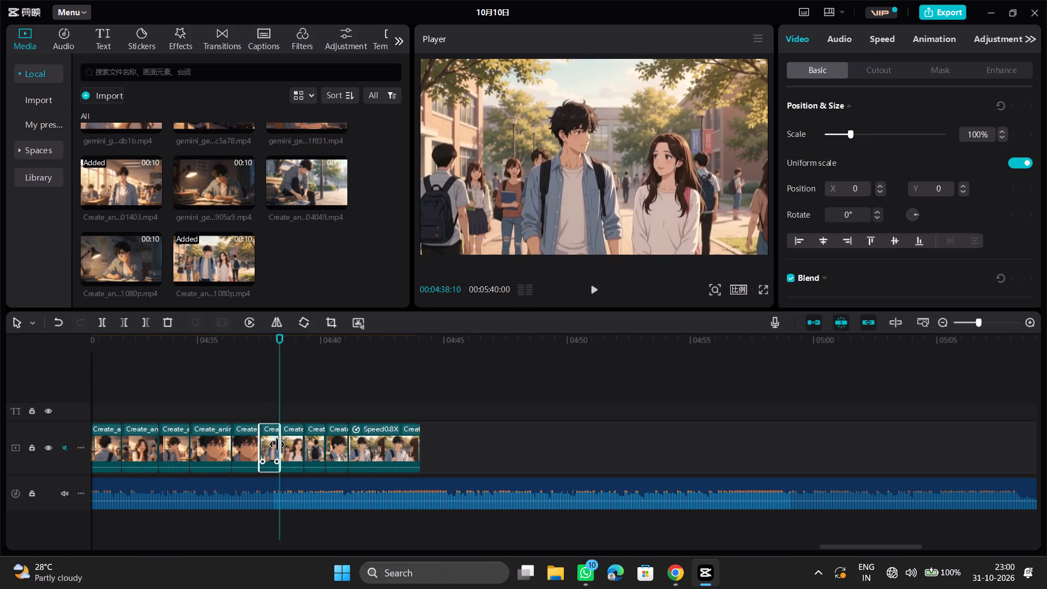
Review the laughing woman's clip and trim its end back to about 00:04:39.
{"action": "left_click", "coordinate": [256, 404]}
{"action": "key", "text": "space"}
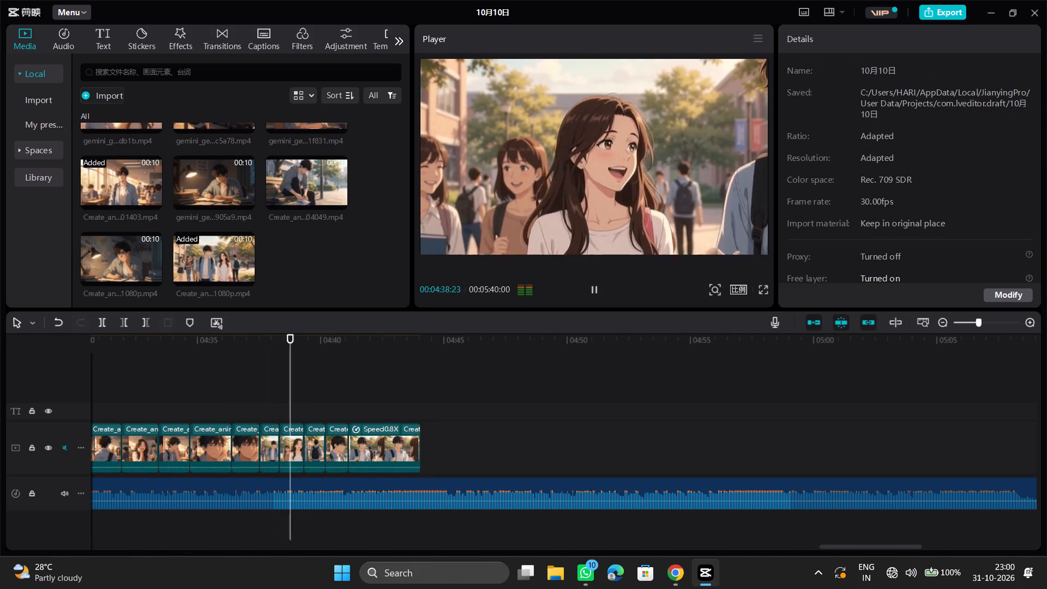
{"action": "key", "text": "space"}
{"action": "left_click", "coordinate": [276, 395]}
{"action": "key", "text": "space"}
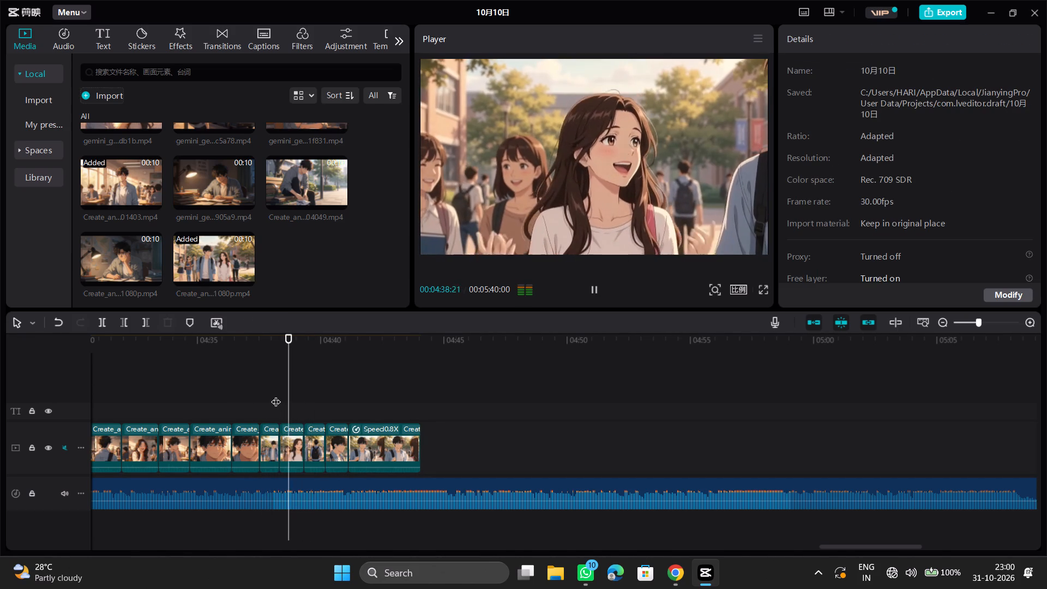
{"action": "key", "text": "space"}
{"action": "key", "text": "space"}
{"action": "key", "text": "space"}
{"action": "key", "text": "space"}
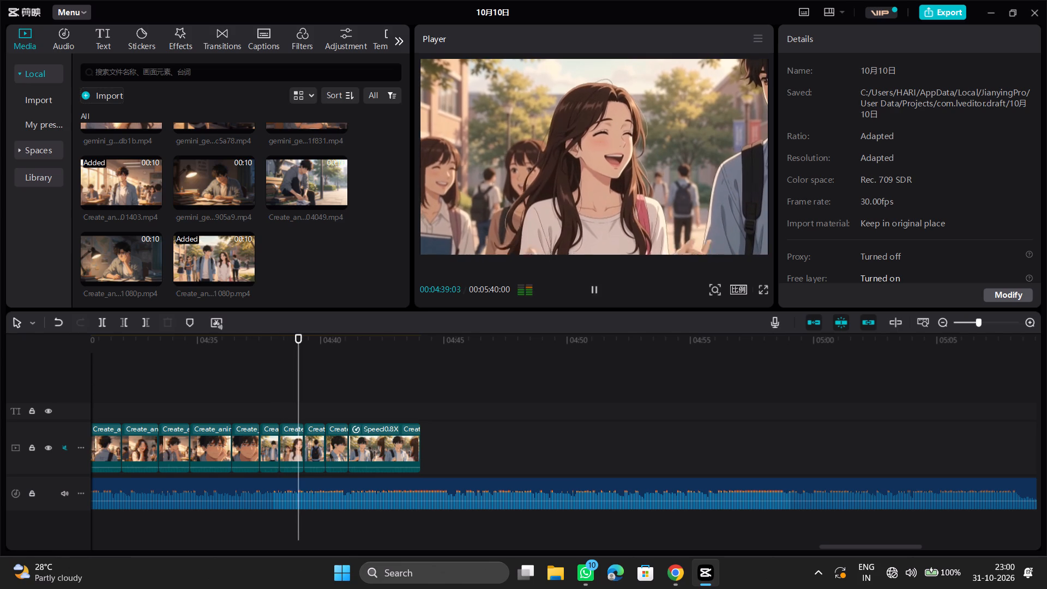
{"action": "key", "text": "space"}
{"action": "left_click", "coordinate": [293, 430]}
{"action": "left_click_drag", "start_coordinate": [306, 438], "coordinate": [302, 439]}
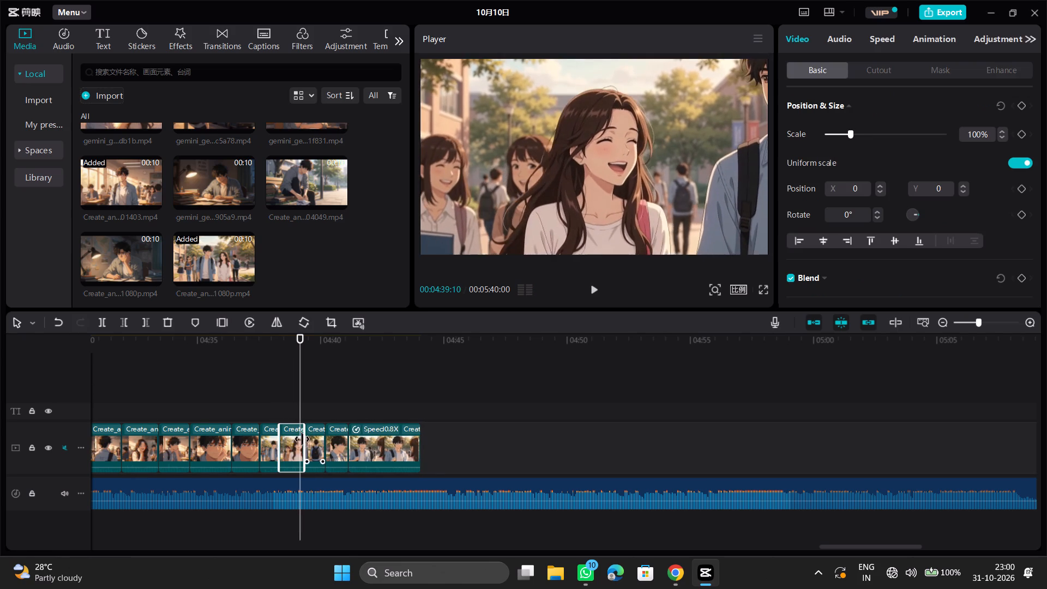
{"action": "left_click_drag", "start_coordinate": [302, 439], "coordinate": [297, 438]}
Review the clip of the man with the backpack seen from behind and trim its end slightly, to about 00:04:40.
{"action": "left_click", "coordinate": [279, 408]}
{"action": "key", "text": "space"}
{"action": "key", "text": "space"}
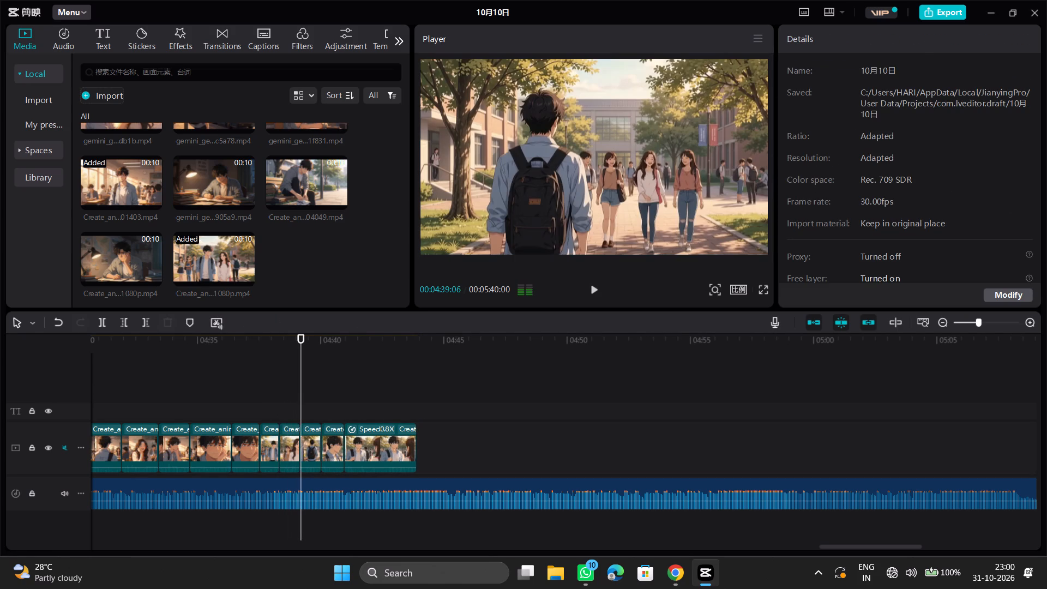
{"action": "key", "text": "space"}
{"action": "key", "text": "space"}
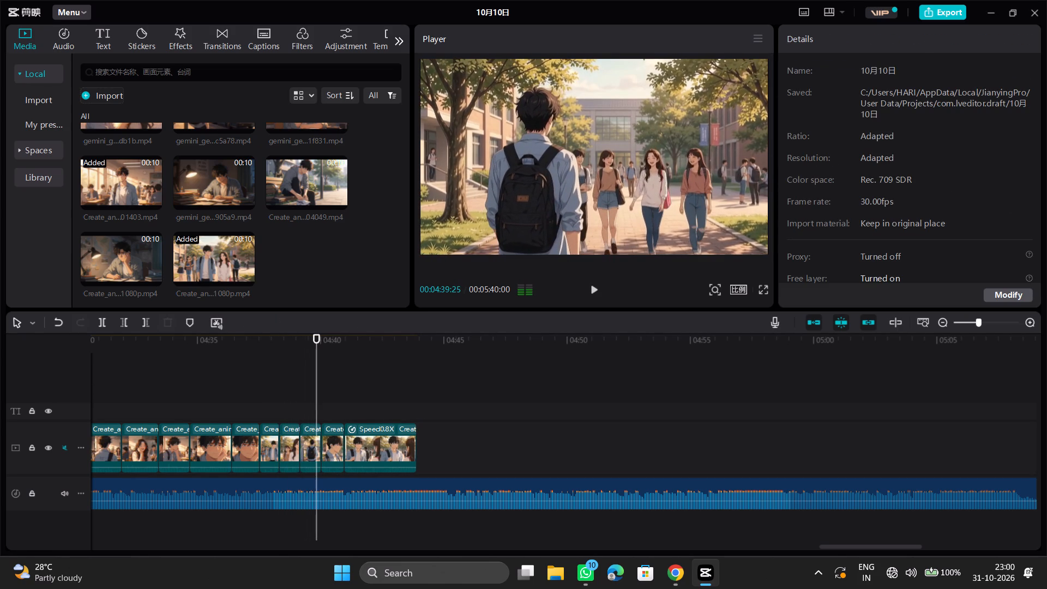
{"action": "key", "text": "space"}
{"action": "key", "text": "space"}
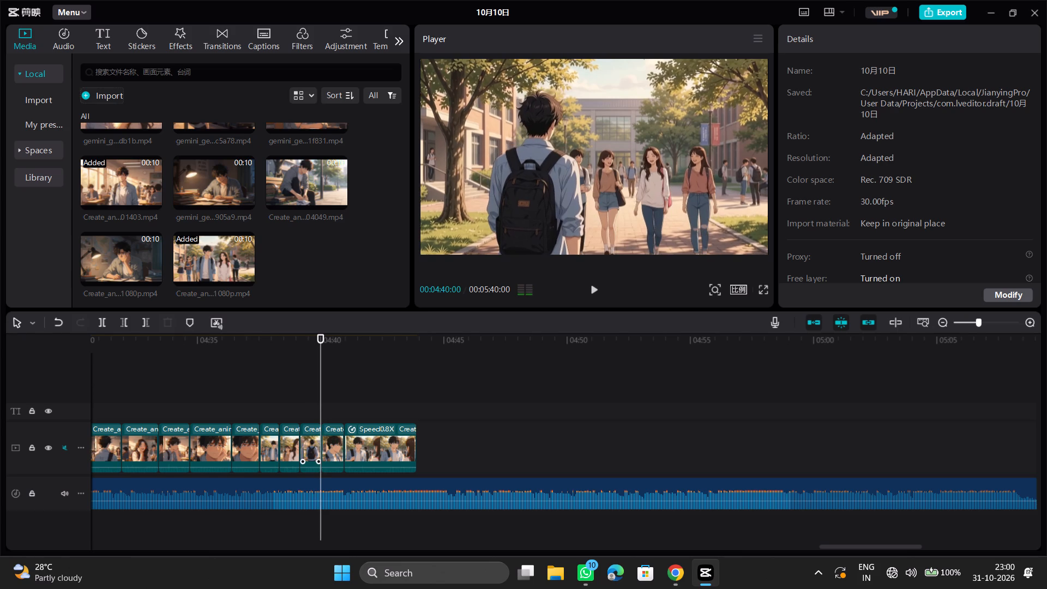
{"action": "left_click", "coordinate": [312, 435]}
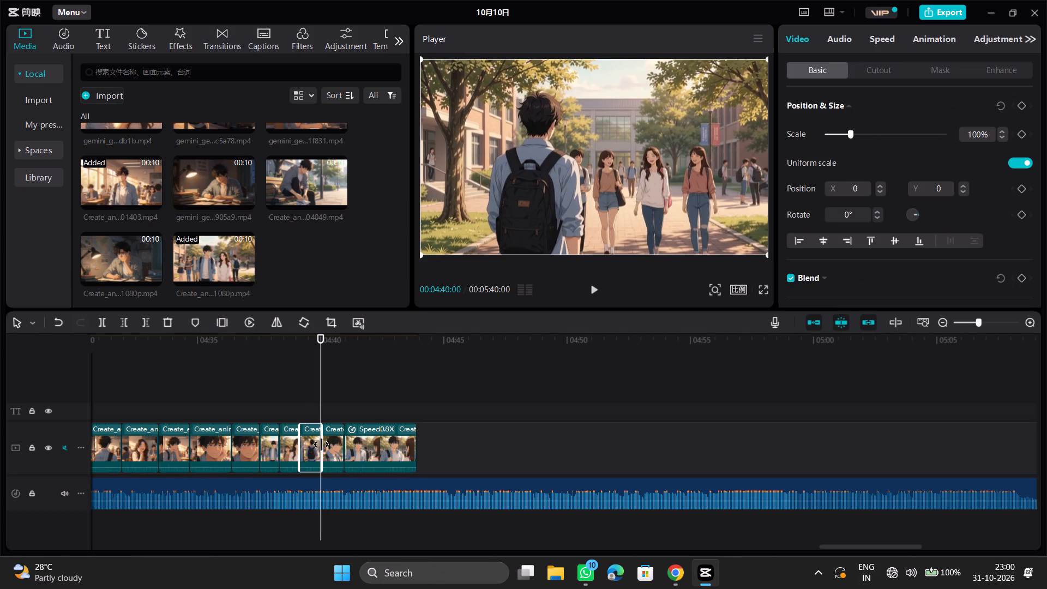
{"action": "left_click", "coordinate": [321, 444]}
Play back the last campus clips through the end of the video track to check the cuts.
{"action": "left_click", "coordinate": [305, 402]}
{"action": "key", "text": "space"}
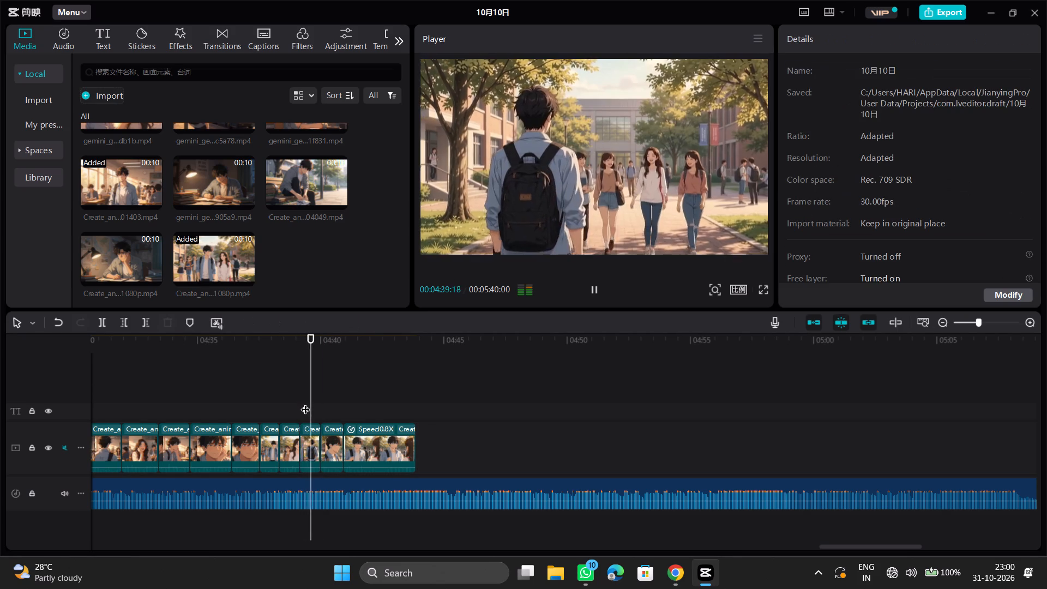
{"action": "key", "text": "space"}
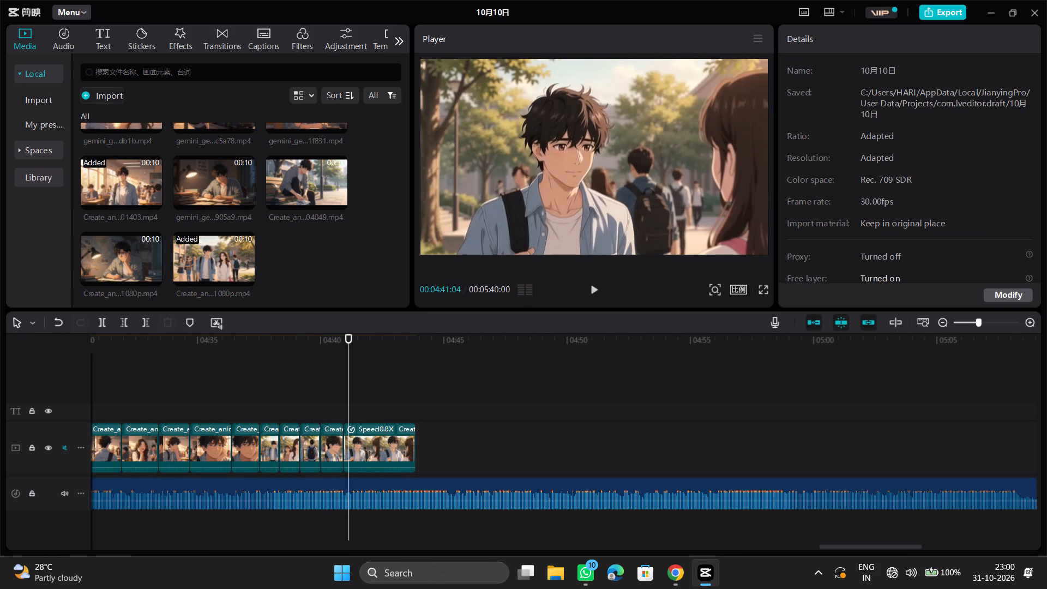
{"action": "left_click", "coordinate": [331, 402]}
{"action": "key", "text": "space"}
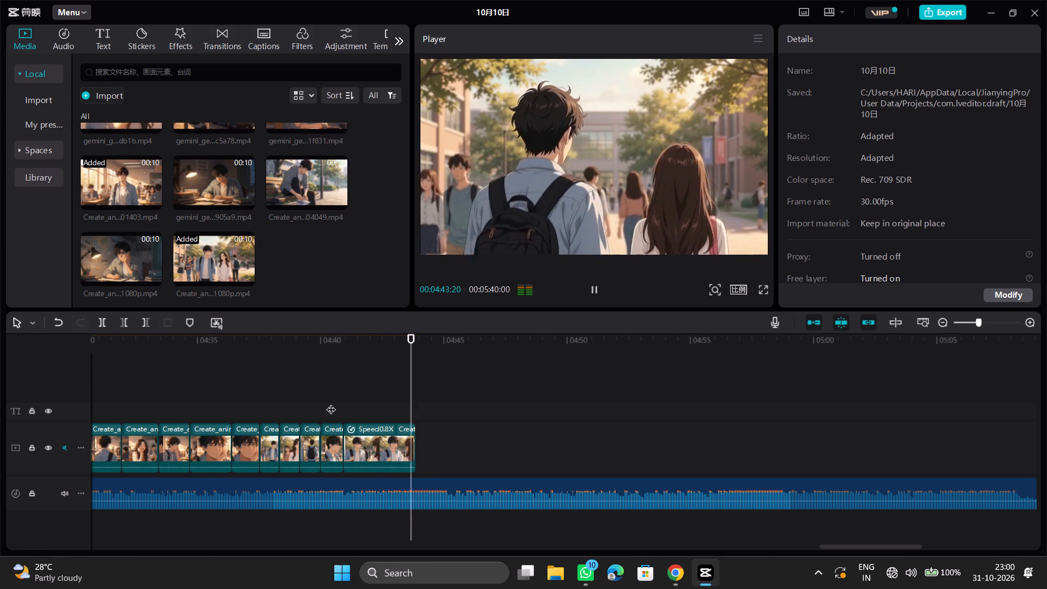
{"action": "left_click", "coordinate": [411, 405]}
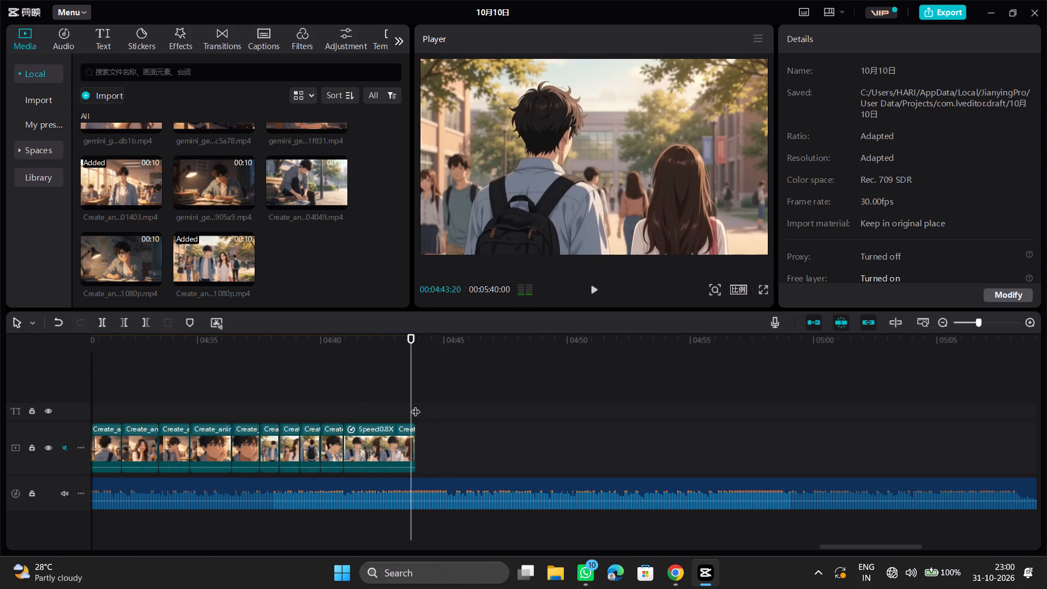
{"action": "left_click", "coordinate": [418, 405]}
{"action": "key", "text": "space"}
{"action": "left_click", "coordinate": [417, 404]}
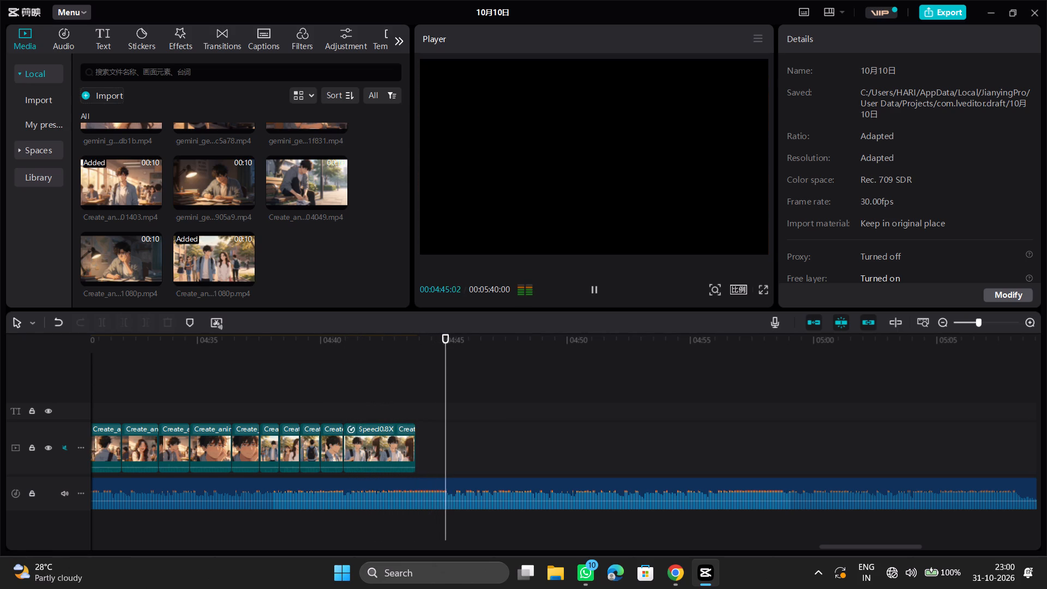
{"action": "key", "text": "space"}
{"action": "key", "text": "space"}
Preview media clips and append the sunset couple clip, gemini_generated_video_41b4db1b.mp4, after the last clip on the video track.
{"action": "left_click", "coordinate": [303, 172]}
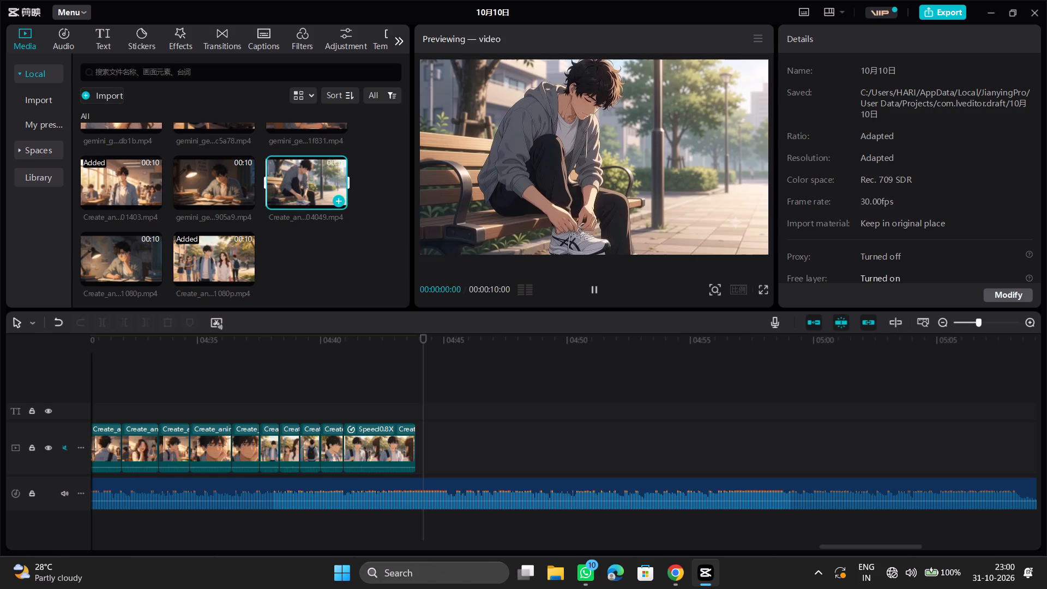
{"action": "left_click", "coordinate": [122, 275]}
{"action": "scroll", "coordinate": [167, 245], "scroll_direction": "up", "scroll_amount": 1}
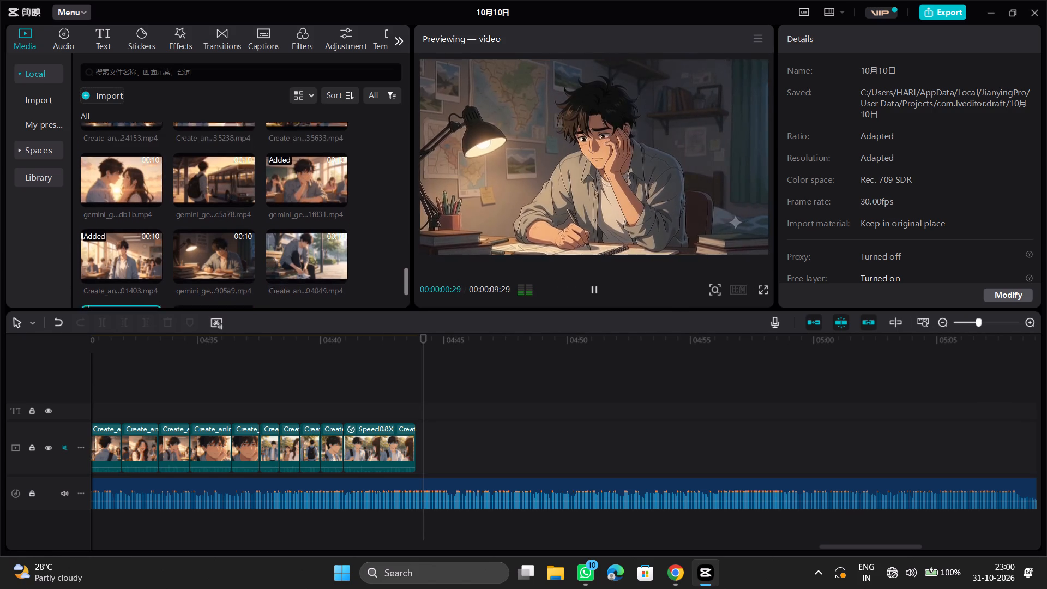
{"action": "scroll", "coordinate": [217, 228], "scroll_direction": "up", "scroll_amount": 1}
{"action": "left_click", "coordinate": [214, 203]}
{"action": "left_click", "coordinate": [123, 208]}
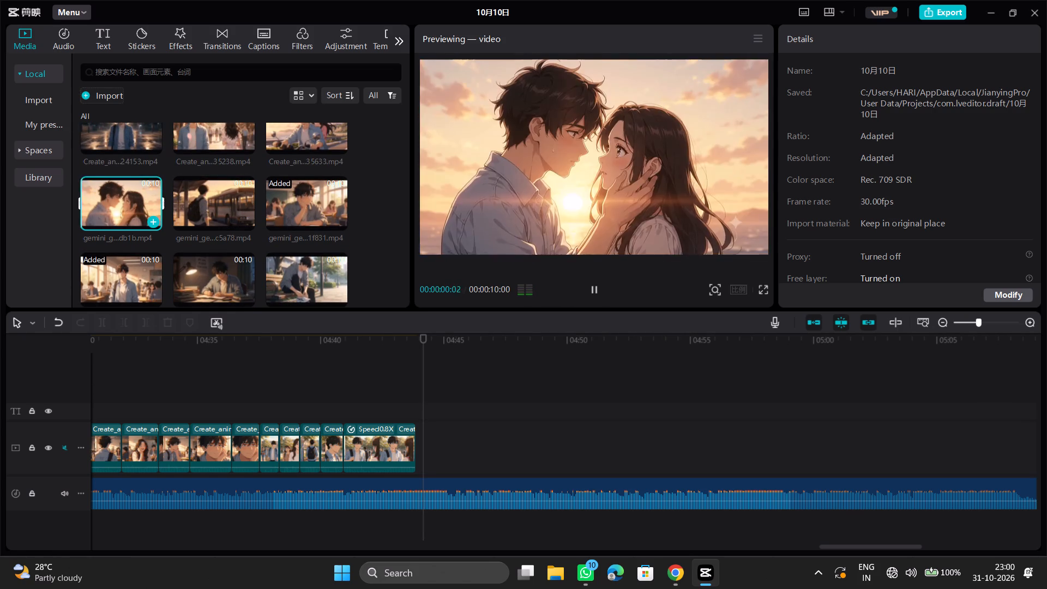
{"action": "left_click_drag", "start_coordinate": [128, 197], "coordinate": [418, 431]}
{"action": "left_click", "coordinate": [405, 396]}
{"action": "key", "text": "space"}
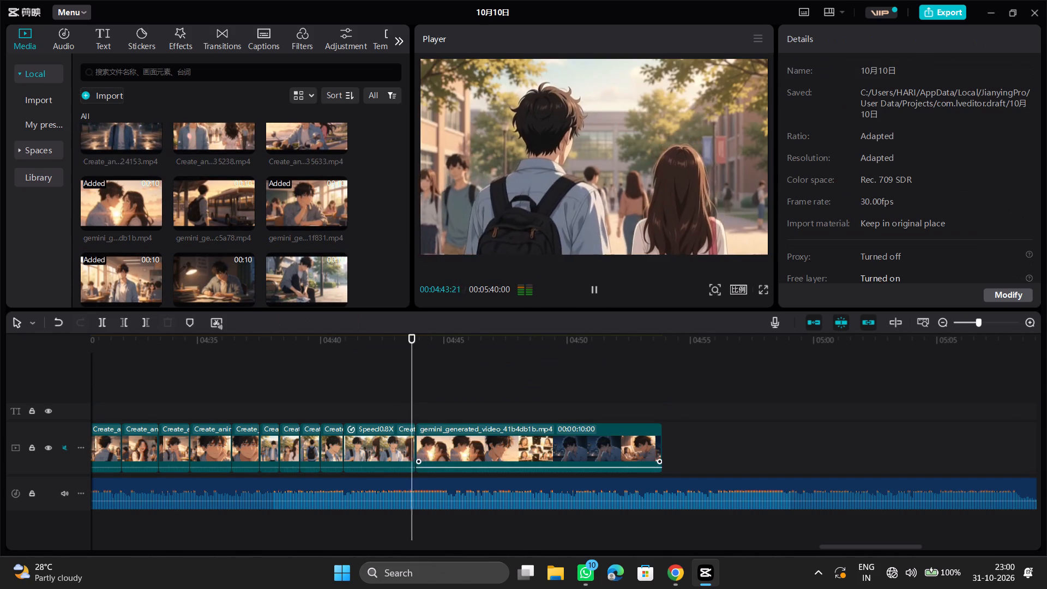
{"action": "key", "text": "space"}
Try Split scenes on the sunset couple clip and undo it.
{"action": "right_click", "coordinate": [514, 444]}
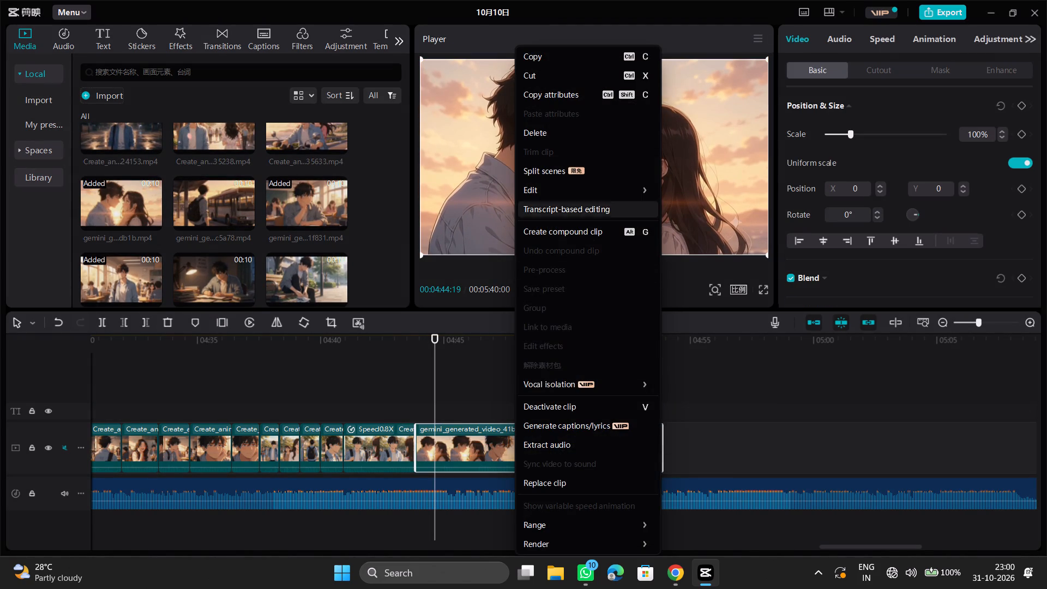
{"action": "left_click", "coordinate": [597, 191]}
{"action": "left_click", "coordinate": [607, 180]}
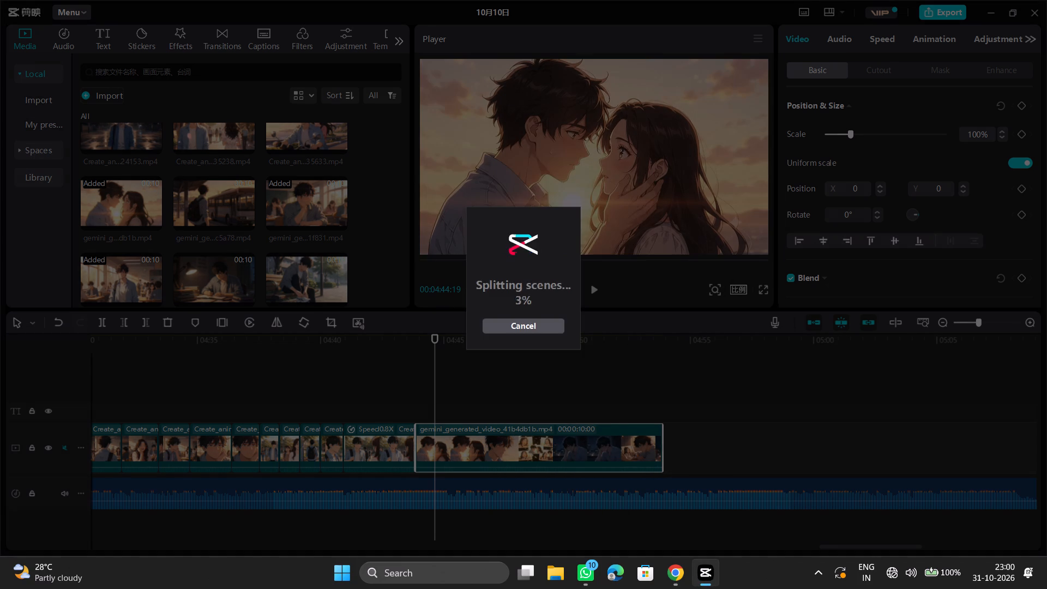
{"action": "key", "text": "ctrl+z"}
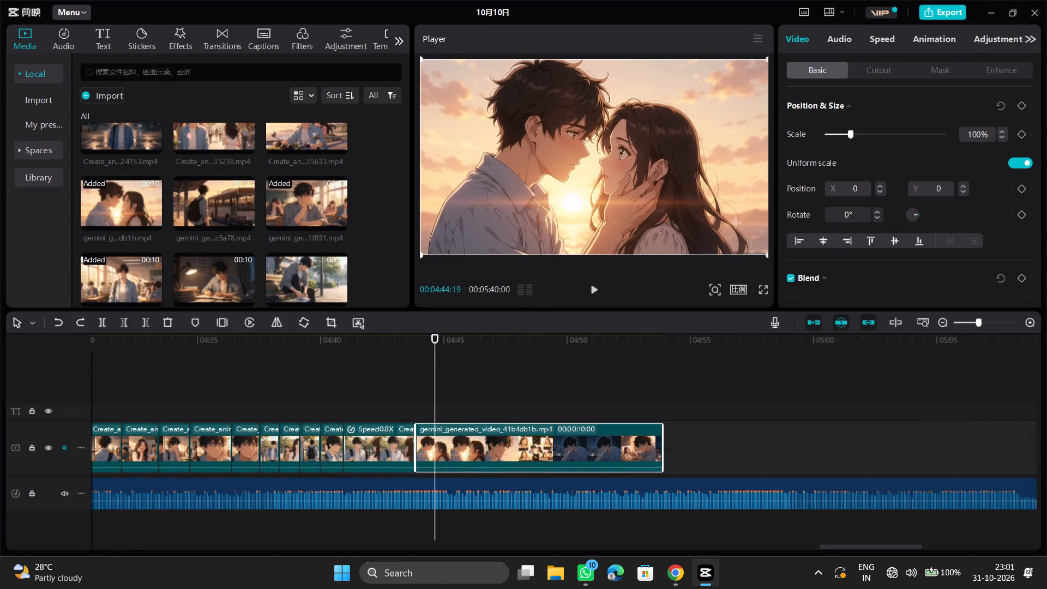
Crop the sunset couple clip at a 16:9 ratio, cutting off a strip along the frame's right and bottom edges.
{"action": "right_click", "coordinate": [479, 437]}
{"action": "left_click", "coordinate": [599, 183]}
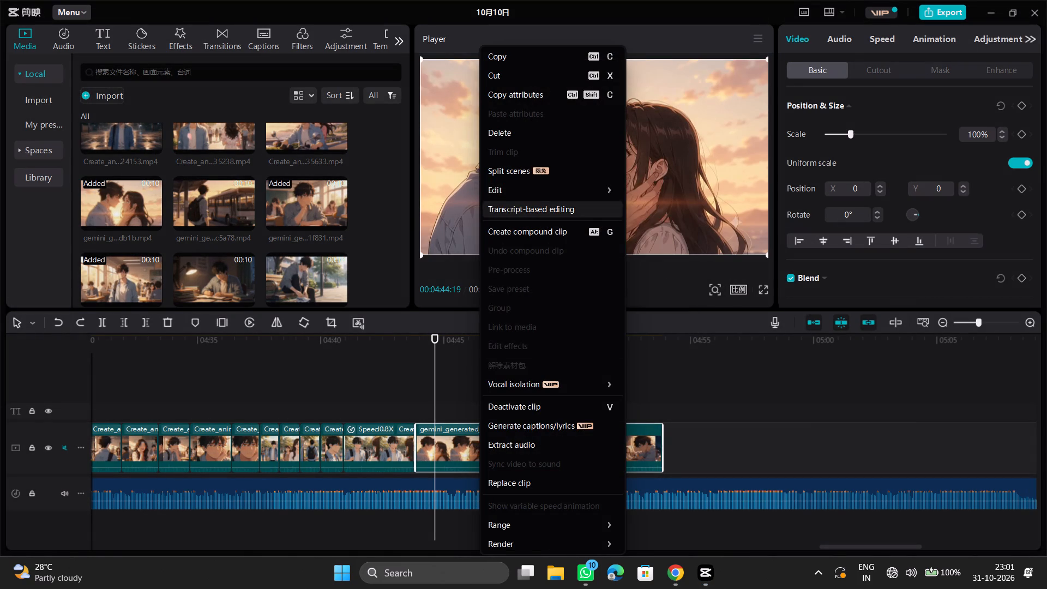
{"action": "left_click", "coordinate": [652, 268]}
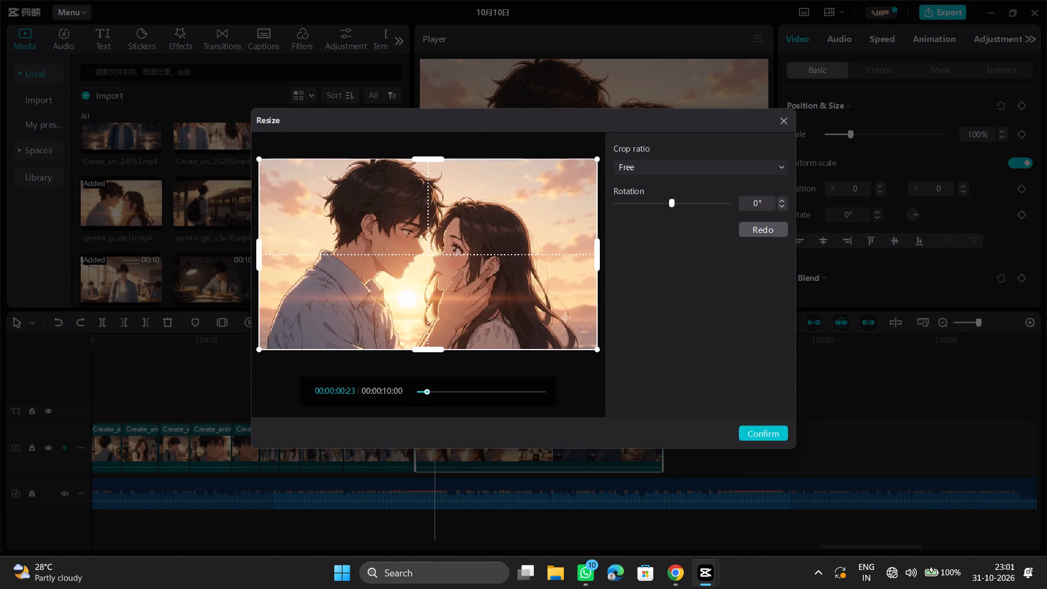
{"action": "left_click", "coordinate": [689, 166]}
{"action": "left_click", "coordinate": [677, 281]}
{"action": "left_click_drag", "start_coordinate": [595, 347], "coordinate": [557, 320]}
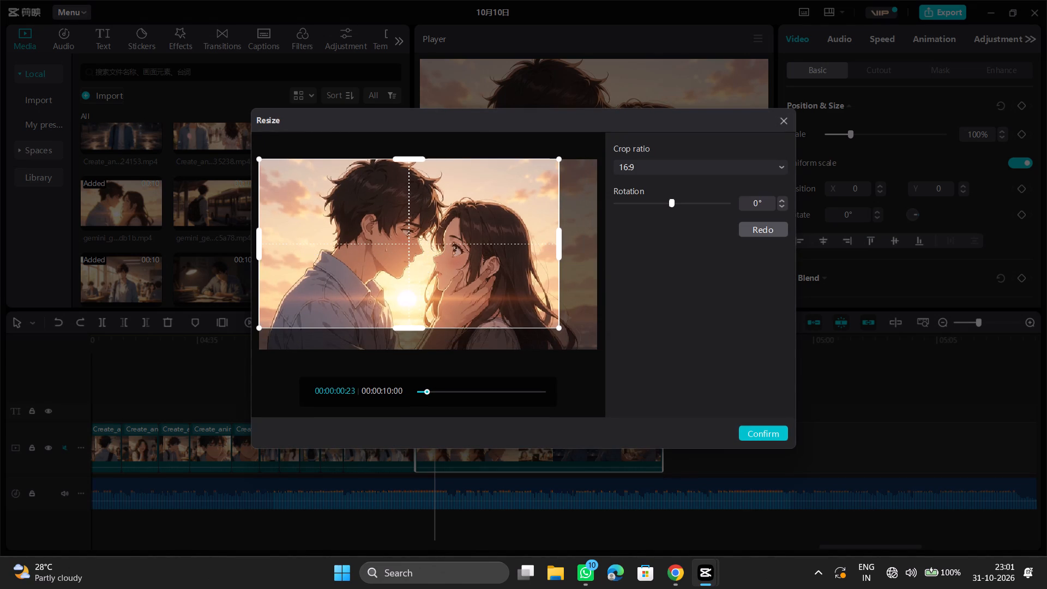
{"action": "left_click", "coordinate": [755, 432]}
{"action": "left_click", "coordinate": [417, 381]}
{"action": "key", "text": "space"}
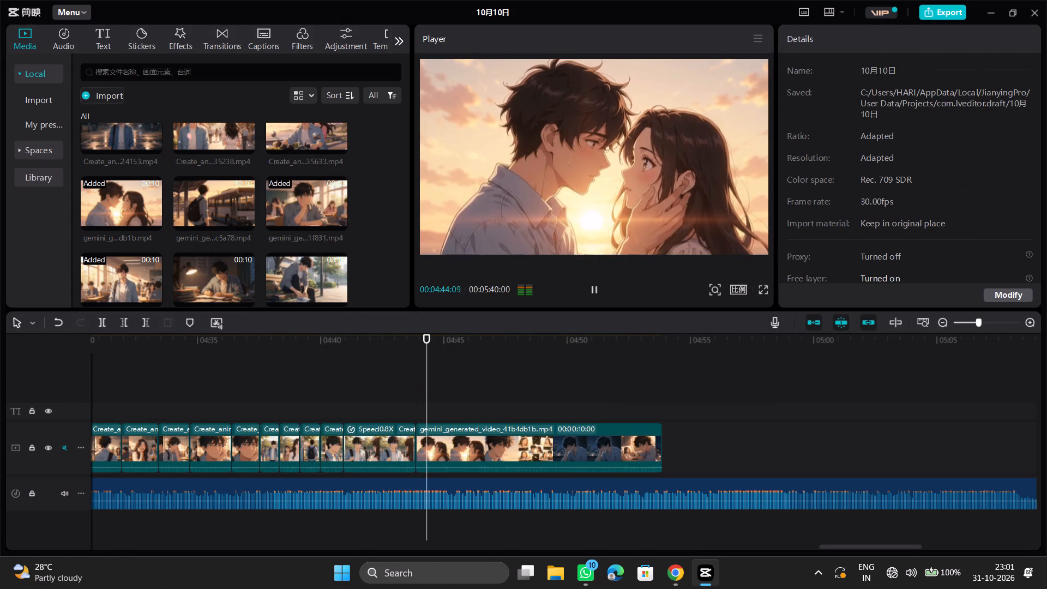
{"action": "key", "text": "space"}
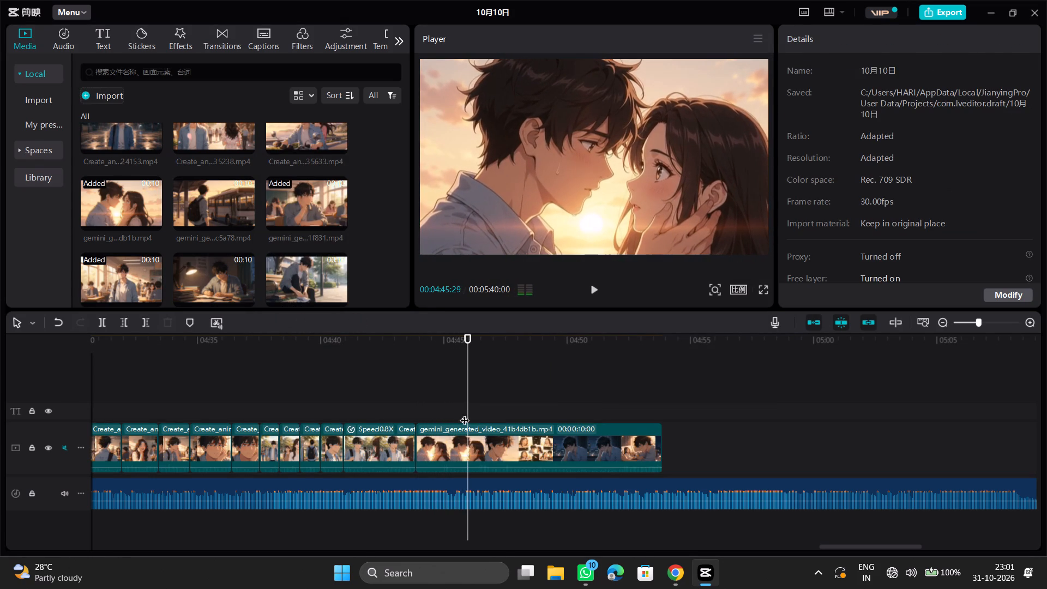
Split the cropped sunset couple clip into separate scenes.
{"action": "right_click", "coordinate": [485, 440]}
{"action": "left_click", "coordinate": [559, 166]}
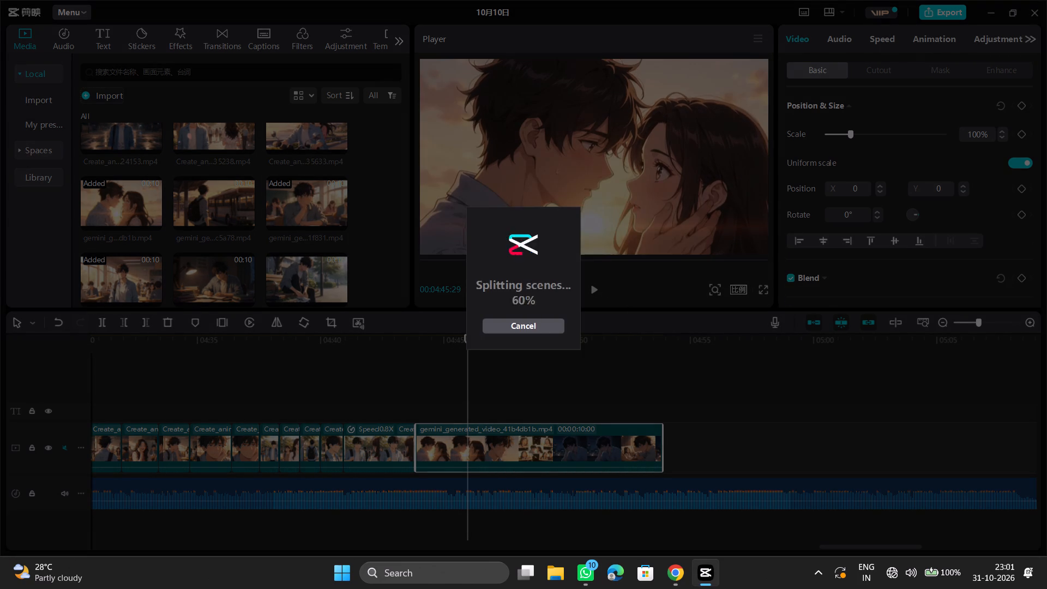
Review the split scenes and delete the photo-collage scene.
{"action": "left_click", "coordinate": [416, 384]}
{"action": "key", "text": "space"}
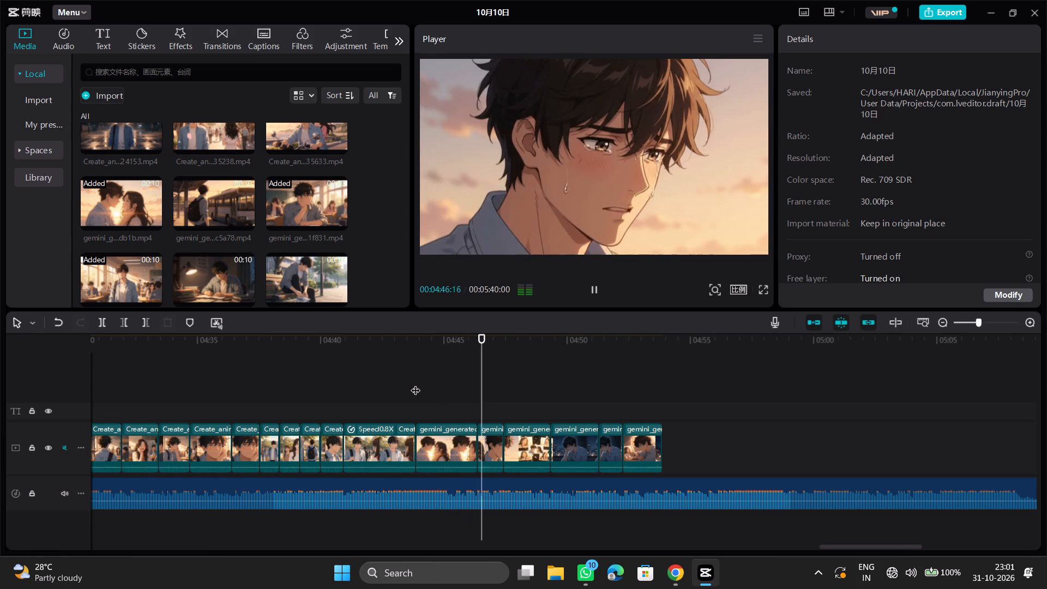
{"action": "key", "text": "space"}
{"action": "left_click", "coordinate": [536, 435]}
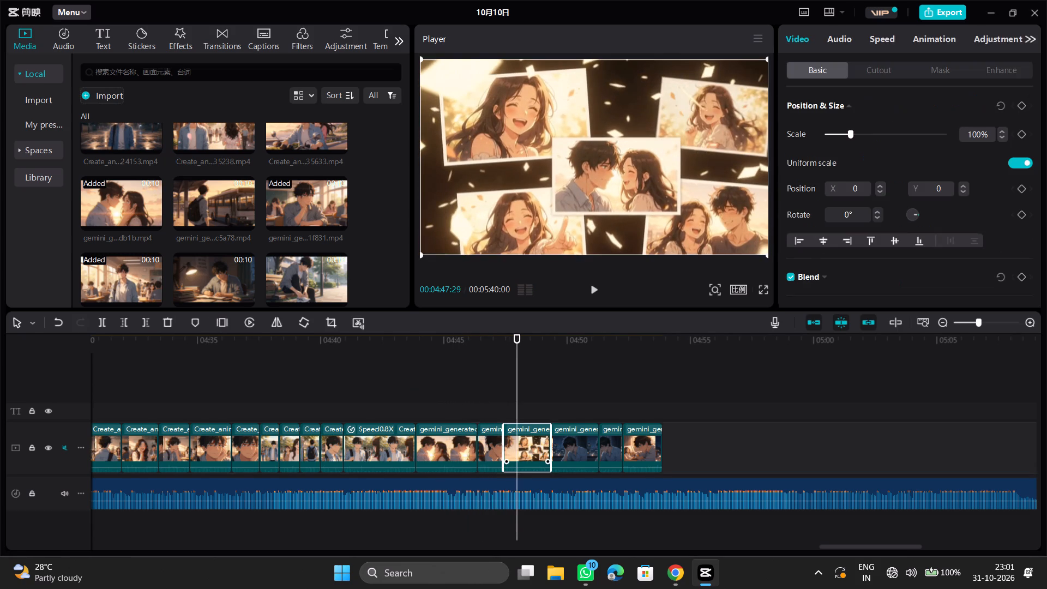
{"action": "key", "text": "Delete"}
Trim the leftover photo-collage frames off the start of the night-window crying scene and play back the join.
{"action": "left_click", "coordinate": [495, 392]}
{"action": "key", "text": "space"}
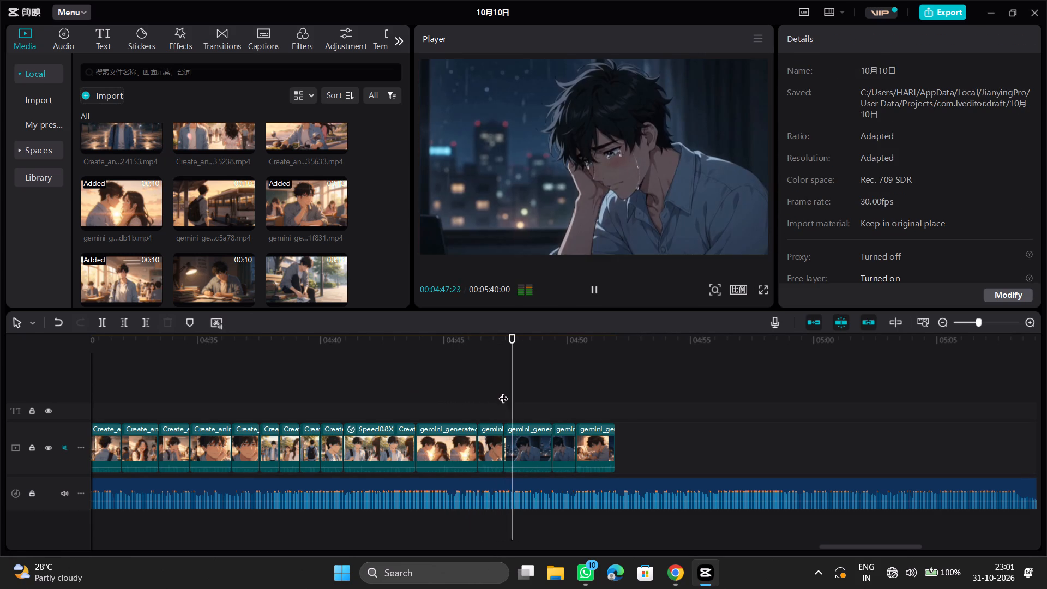
{"action": "key", "text": "space"}
{"action": "left_click", "coordinate": [518, 431]}
{"action": "left_click_drag", "start_coordinate": [503, 434], "coordinate": [504, 435]}
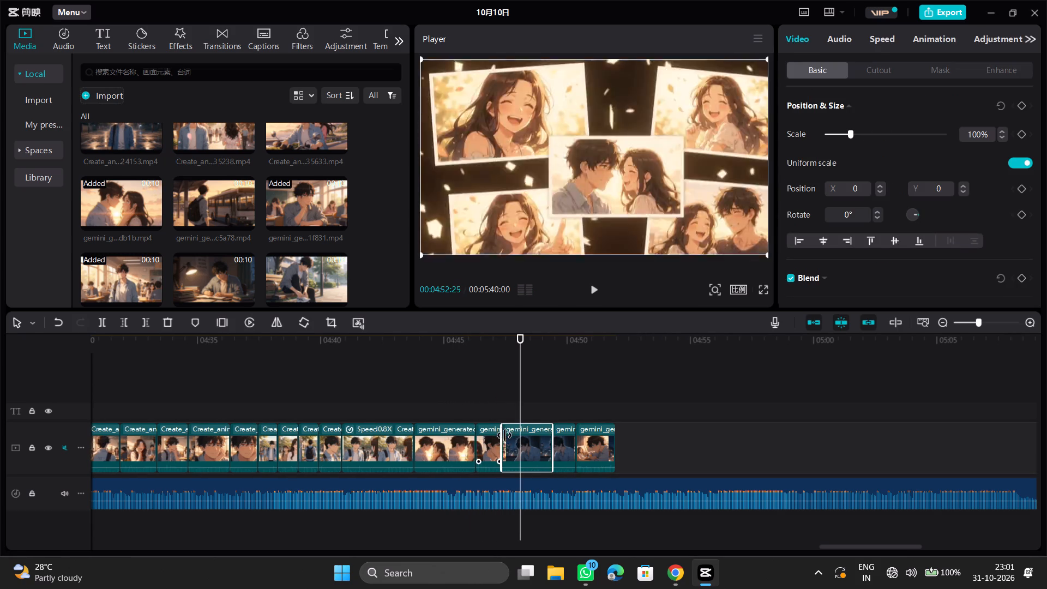
{"action": "left_click_drag", "start_coordinate": [504, 435], "coordinate": [509, 437]}
{"action": "left_click", "coordinate": [430, 395]}
{"action": "key", "text": "space"}
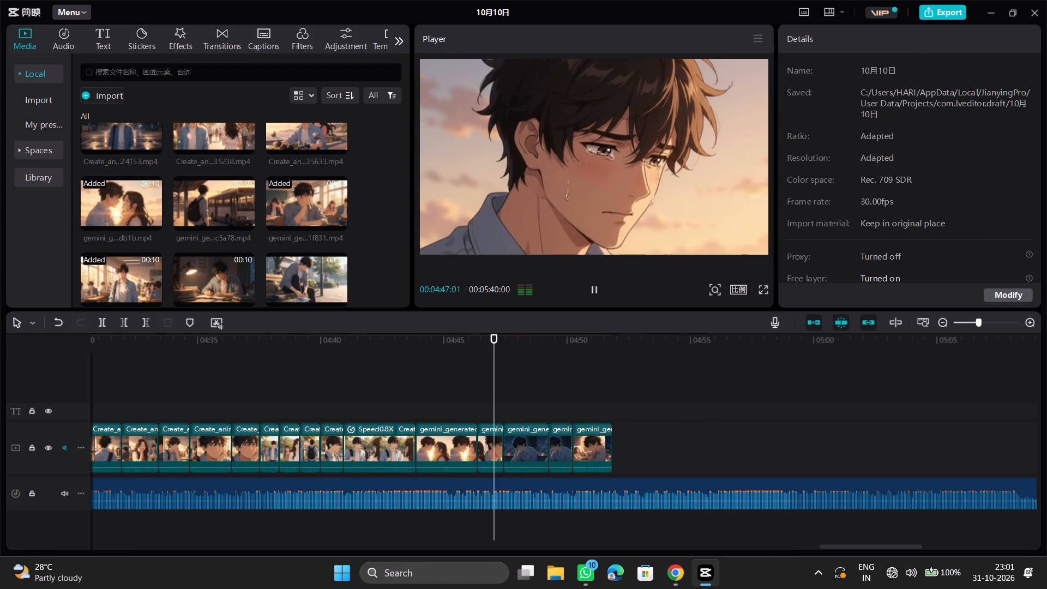
{"action": "key", "text": "space"}
Trim the blurred couple-photo frames off the end of the boy's tearful sunset close-up and play back the cut.
{"action": "left_click", "coordinate": [511, 402]}
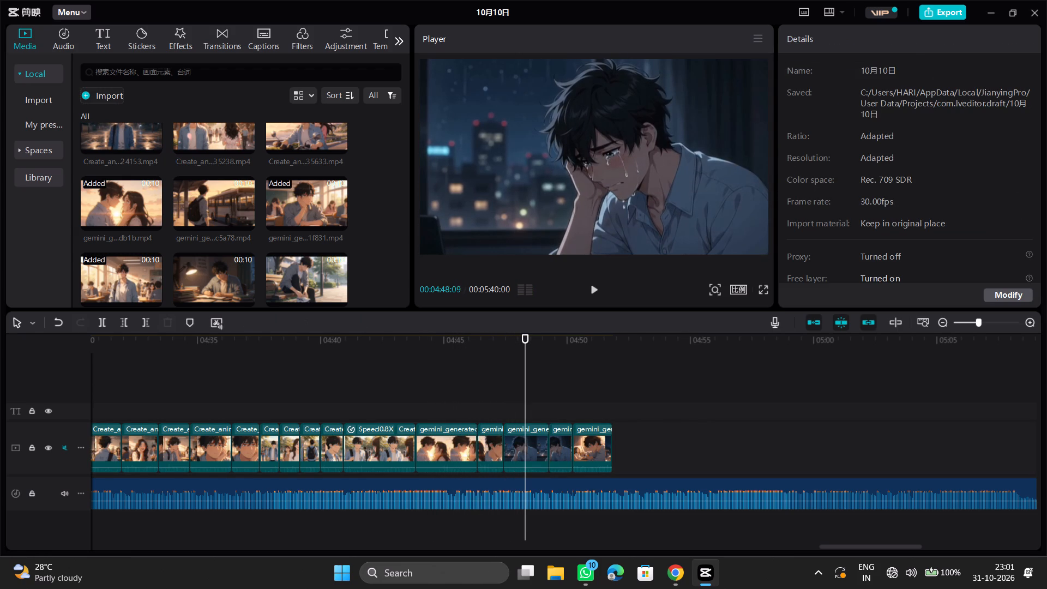
{"action": "left_click_drag", "start_coordinate": [510, 401], "coordinate": [503, 399]}
{"action": "key", "text": "Left"}
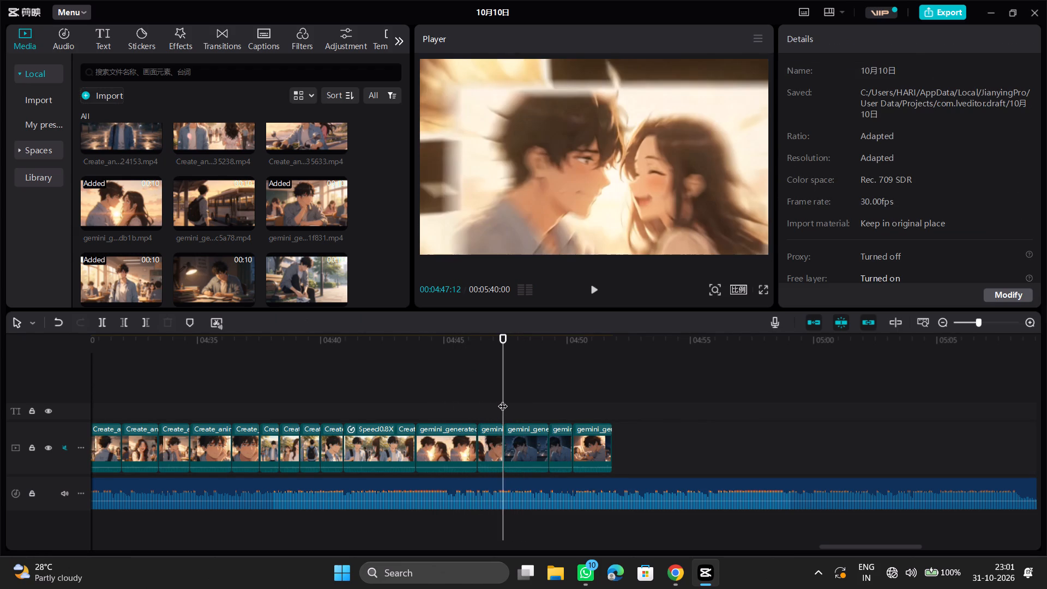
{"action": "key", "text": "Left"}
{"action": "key", "text": "Left"}
{"action": "key", "text": "Left"}
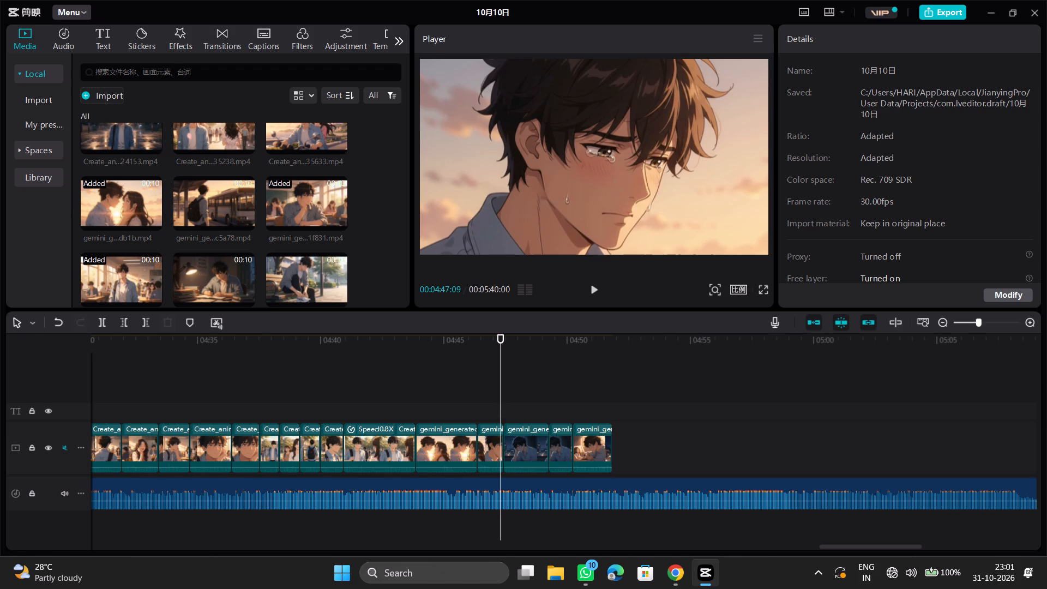
{"action": "left_click", "coordinate": [496, 432]}
{"action": "left_click_drag", "start_coordinate": [504, 436], "coordinate": [501, 436]}
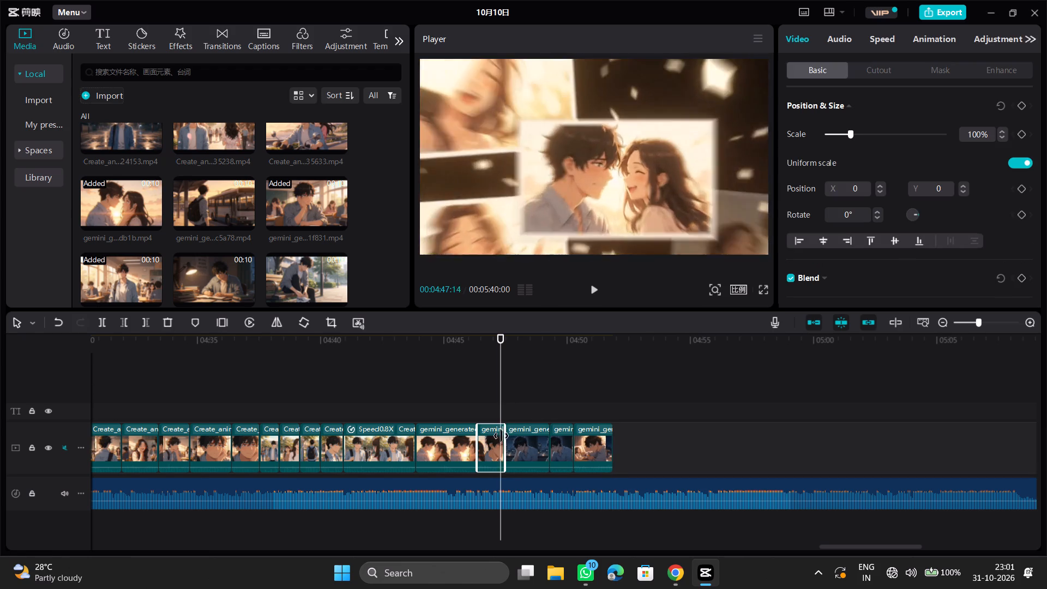
{"action": "left_click_drag", "start_coordinate": [501, 436], "coordinate": [498, 435]}
{"action": "left_click", "coordinate": [489, 414]}
{"action": "key", "text": "space"}
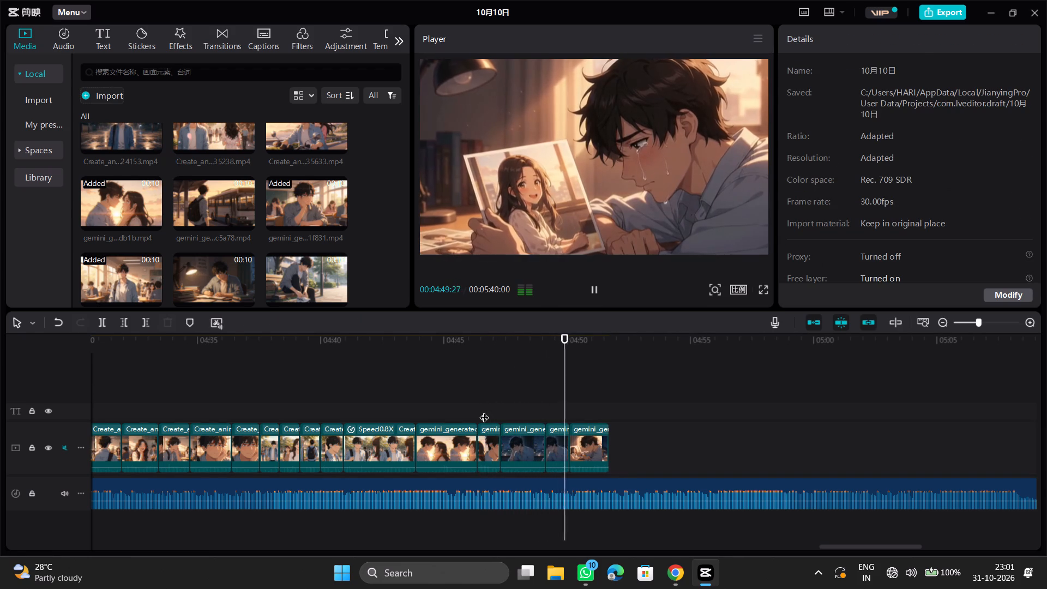
{"action": "key", "text": "space"}
Delete the short scene of the boy crying over the girl's photograph and play back the shortened ending.
{"action": "left_click", "coordinate": [551, 432]}
{"action": "key", "text": "Delete"}
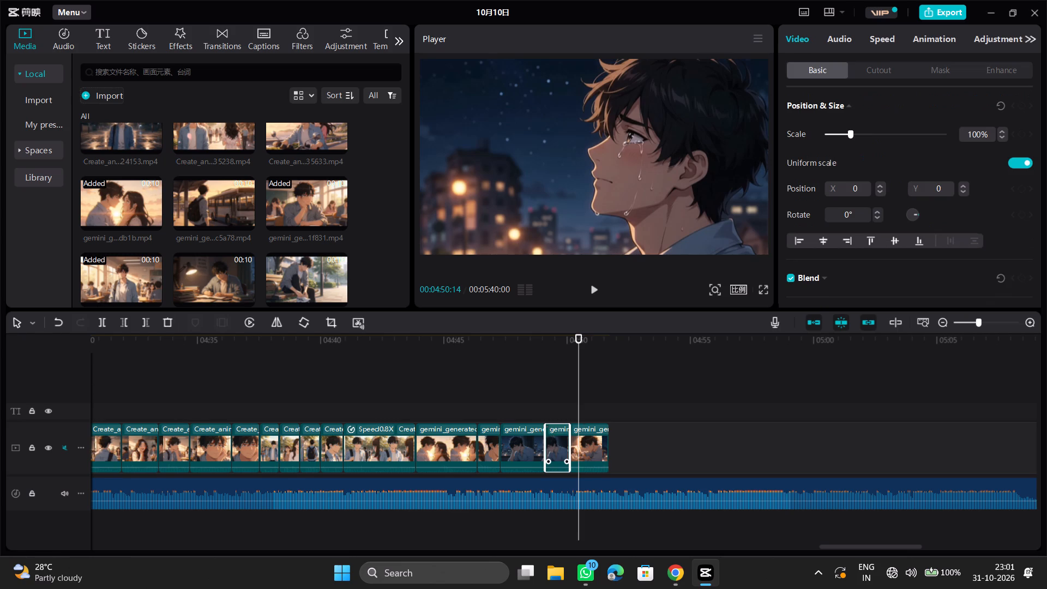
{"action": "left_click", "coordinate": [508, 399]}
{"action": "key", "text": "space"}
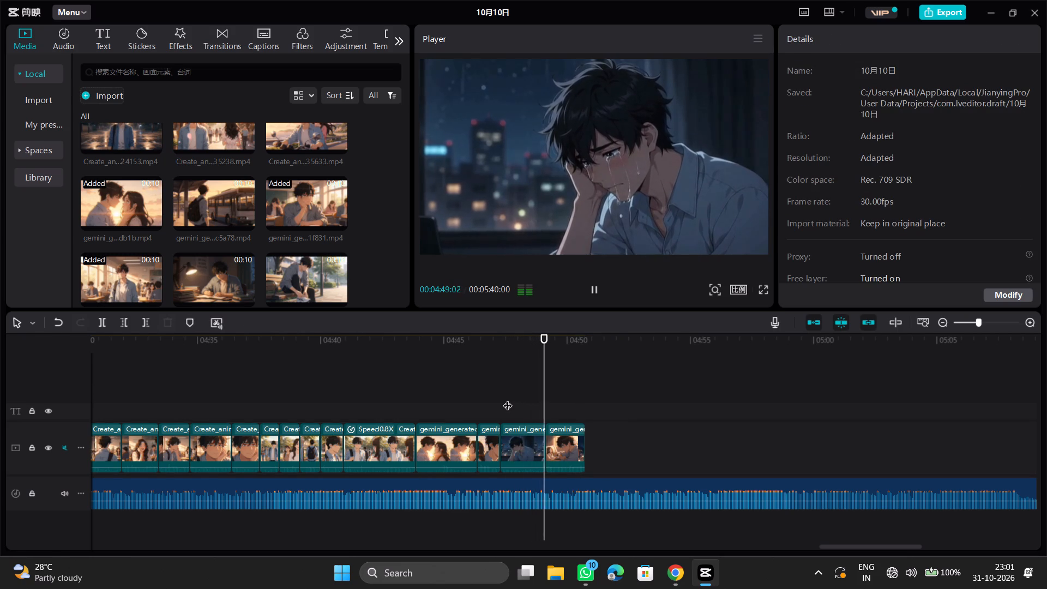
{"action": "key", "text": "space"}
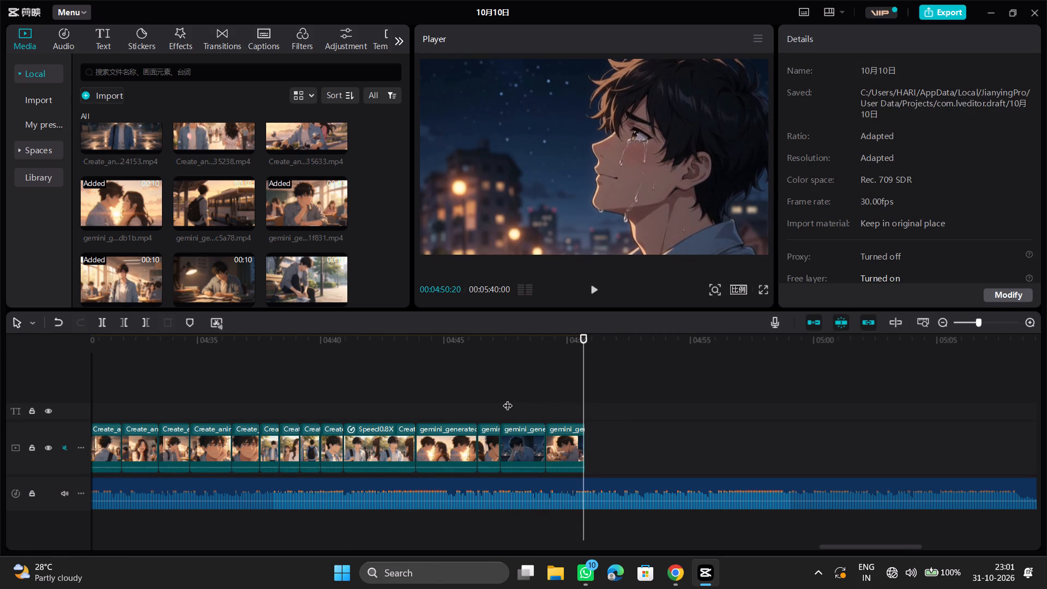
{"action": "key", "text": "space"}
{"action": "left_click", "coordinate": [585, 393]}
{"action": "key", "text": "space"}
{"action": "key", "text": "space"}
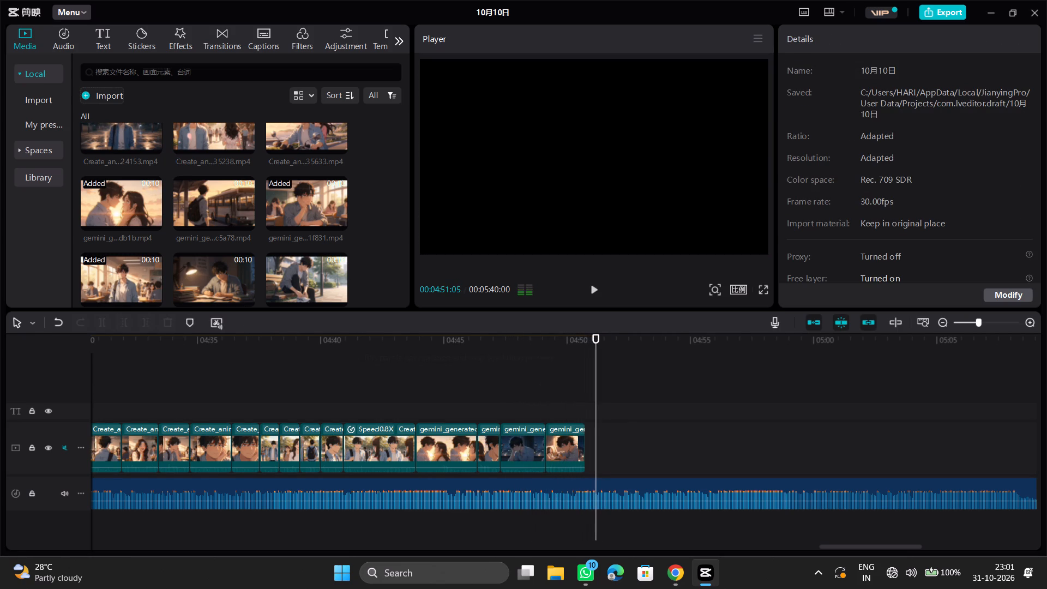
Preview unused library clips, including the boy tying his shoe on a bench, and replay the timeline from the campus scene.
{"action": "scroll", "coordinate": [230, 198], "scroll_direction": "down", "scroll_amount": 1}
{"action": "left_click", "coordinate": [204, 209]}
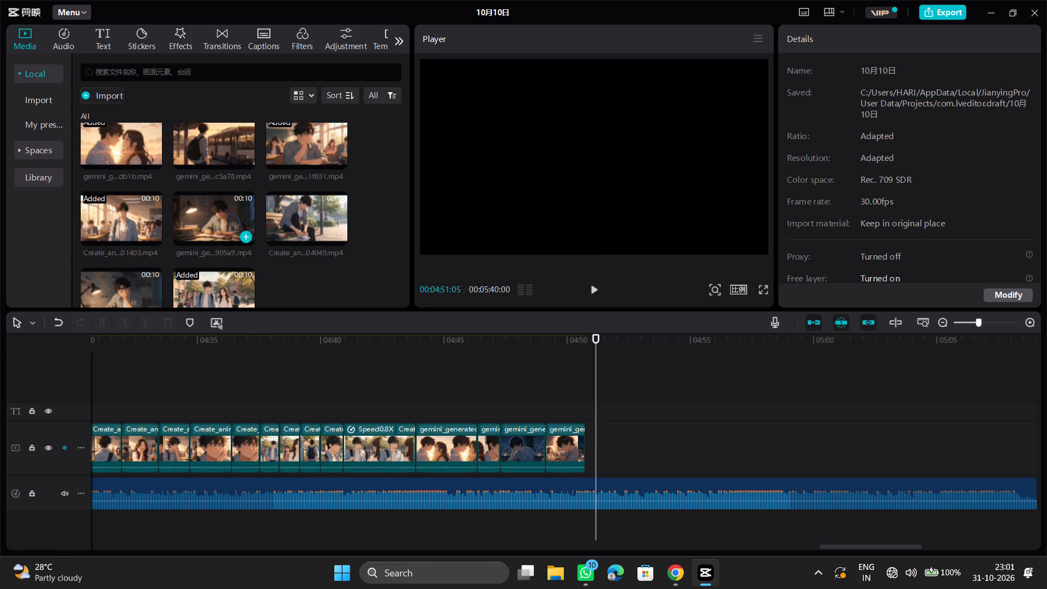
{"action": "left_click", "coordinate": [293, 211]}
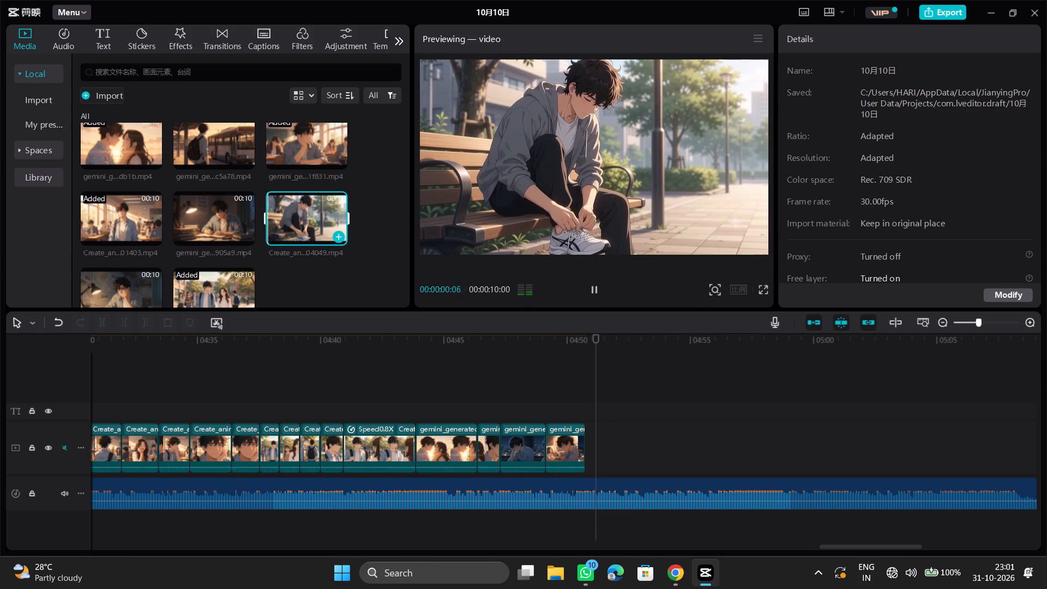
{"action": "scroll", "coordinate": [233, 243], "scroll_direction": "down", "scroll_amount": 2}
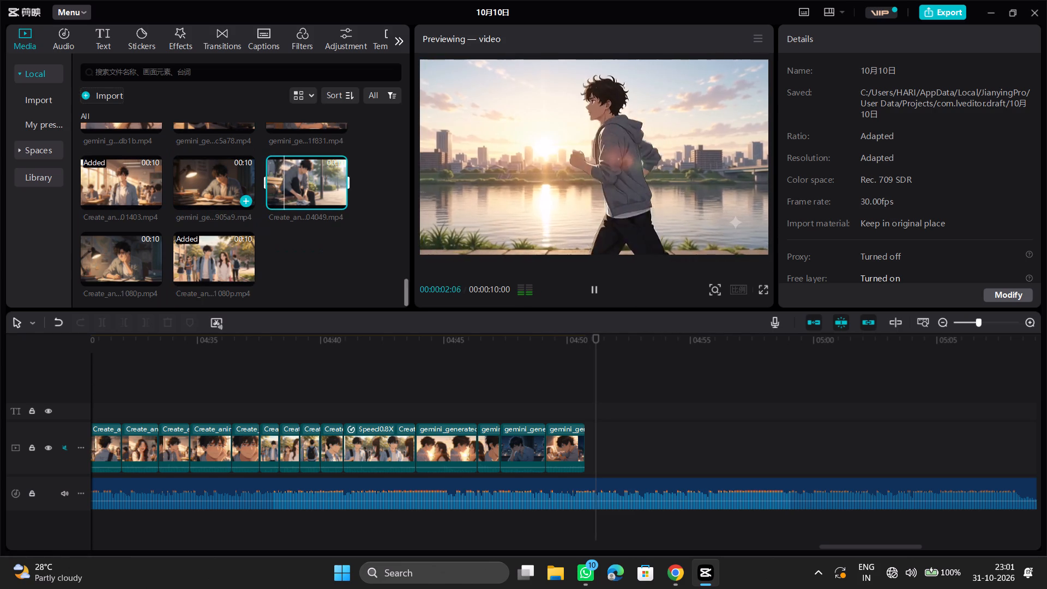
{"action": "left_click", "coordinate": [194, 179]}
{"action": "left_click", "coordinate": [482, 388]}
{"action": "left_click", "coordinate": [346, 396]}
{"action": "key", "text": "space"}
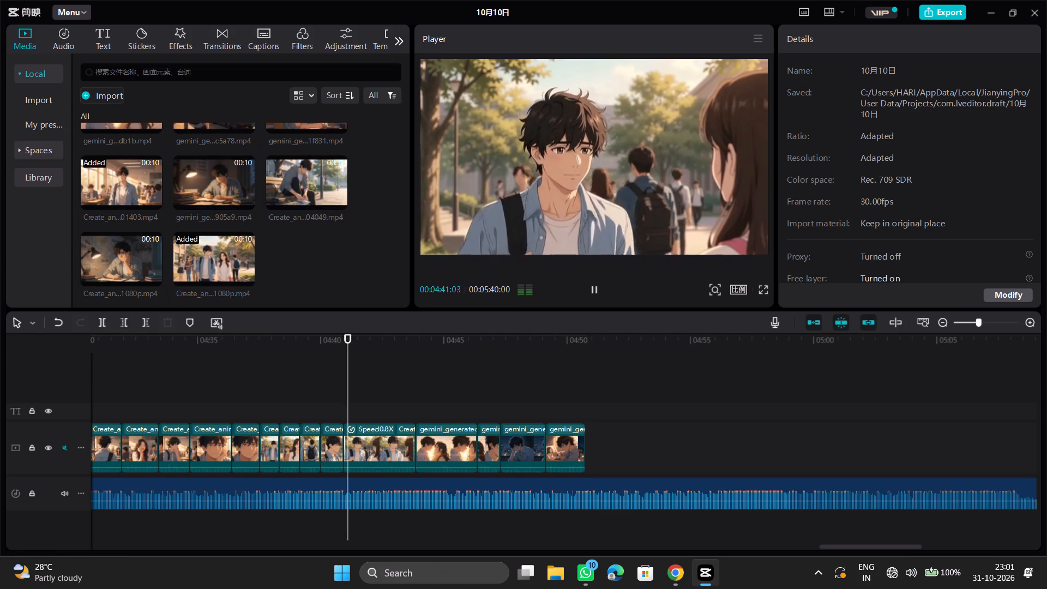
{"action": "left_click", "coordinate": [447, 389]}
{"action": "key", "text": "space"}
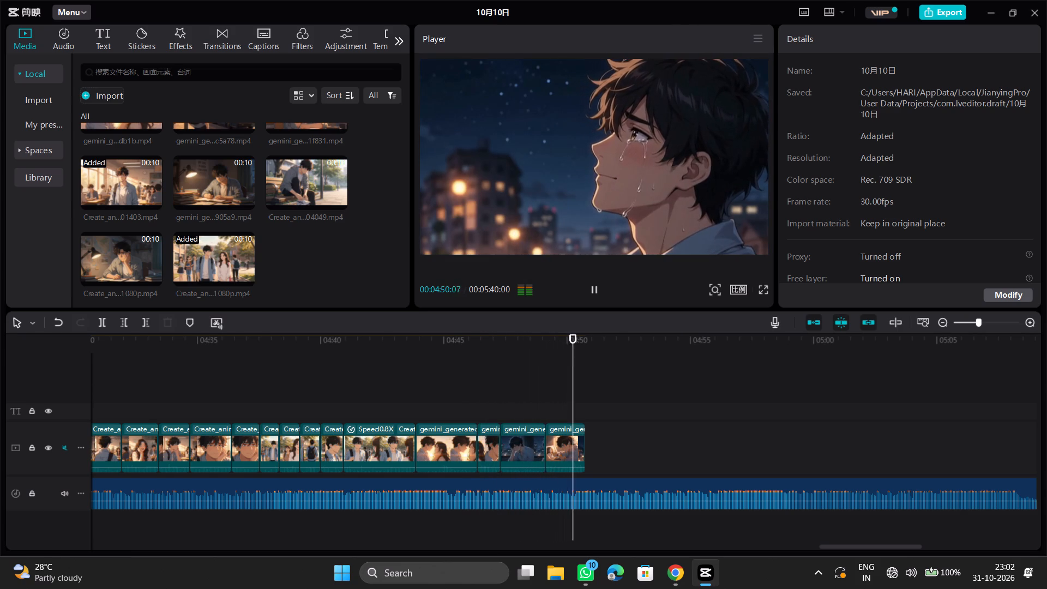
Preview the bus-stop travel clip gemini_generated_video_745c5a78 and add it right after the last clip on the main video track.
{"action": "left_click", "coordinate": [585, 402]}
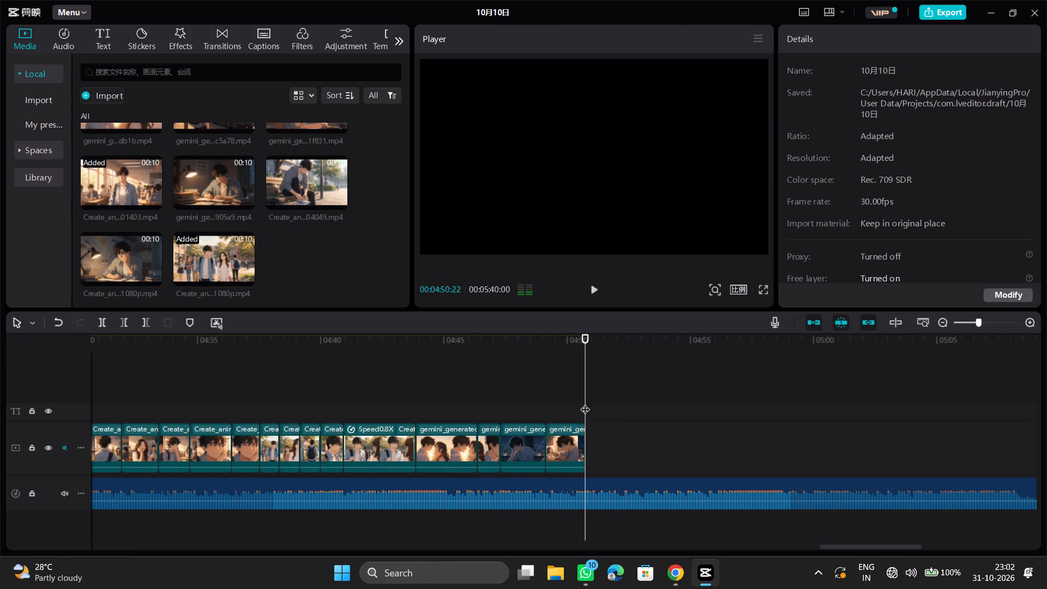
{"action": "scroll", "coordinate": [210, 238], "scroll_direction": "up", "scroll_amount": 2}
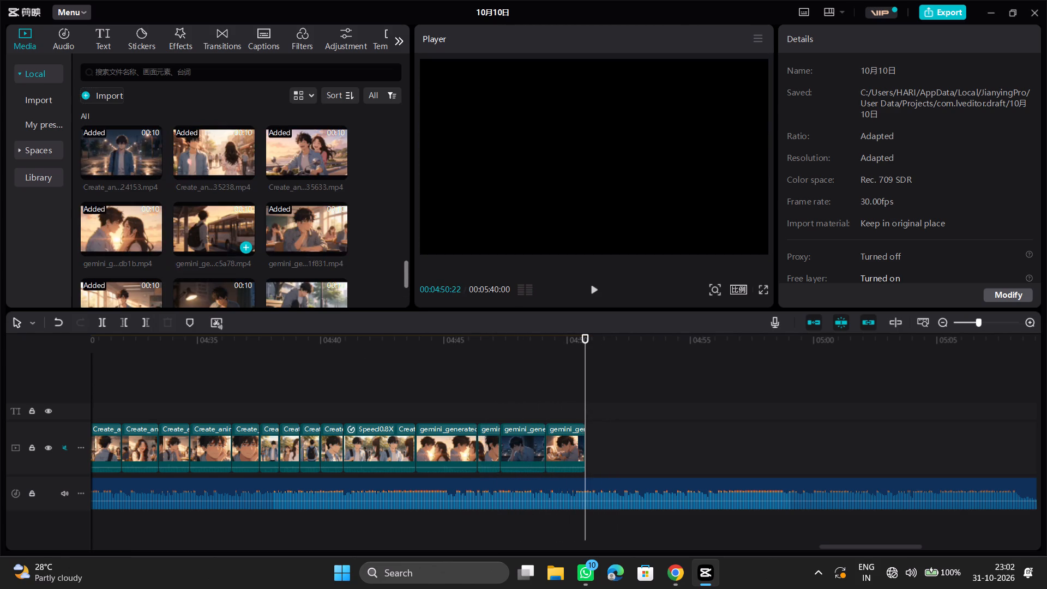
{"action": "scroll", "coordinate": [206, 227], "scroll_direction": "down", "scroll_amount": 1}
{"action": "left_click", "coordinate": [215, 170]}
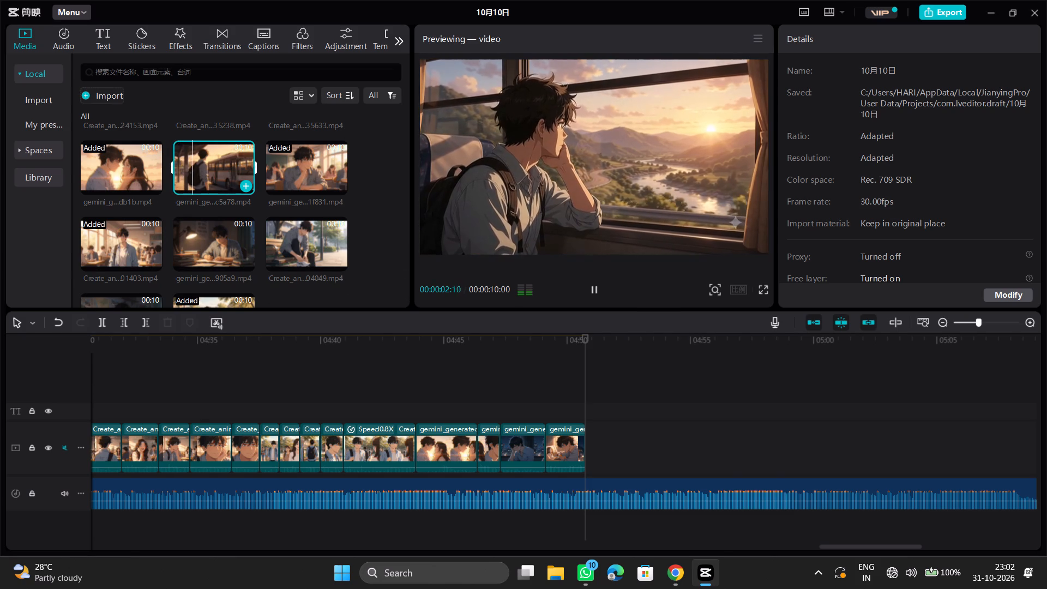
{"action": "left_click_drag", "start_coordinate": [215, 170], "coordinate": [605, 452]}
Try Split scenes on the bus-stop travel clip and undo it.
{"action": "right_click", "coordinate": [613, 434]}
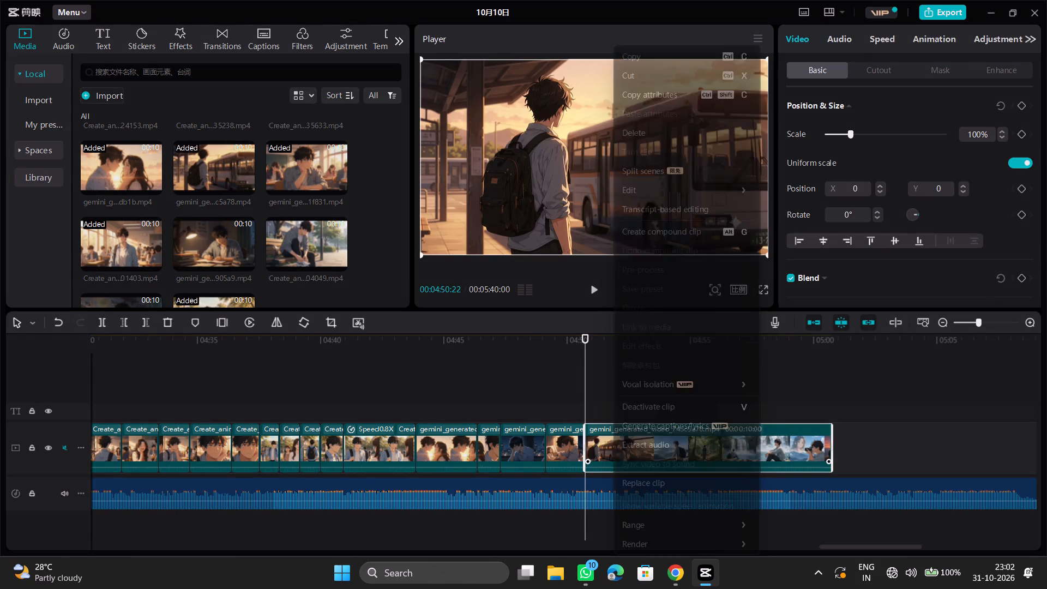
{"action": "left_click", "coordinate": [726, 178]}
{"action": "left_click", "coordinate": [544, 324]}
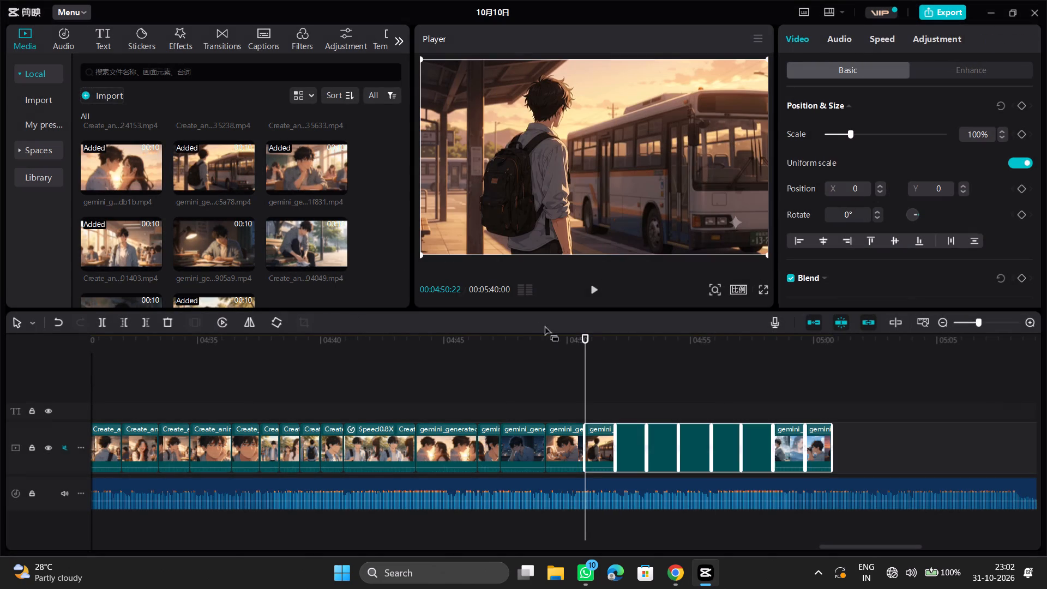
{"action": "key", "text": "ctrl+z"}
Crop the bus-stop travel clip at a 16:9 ratio, cutting off a strip along the frame's right and bottom edges.
{"action": "right_click", "coordinate": [649, 450]}
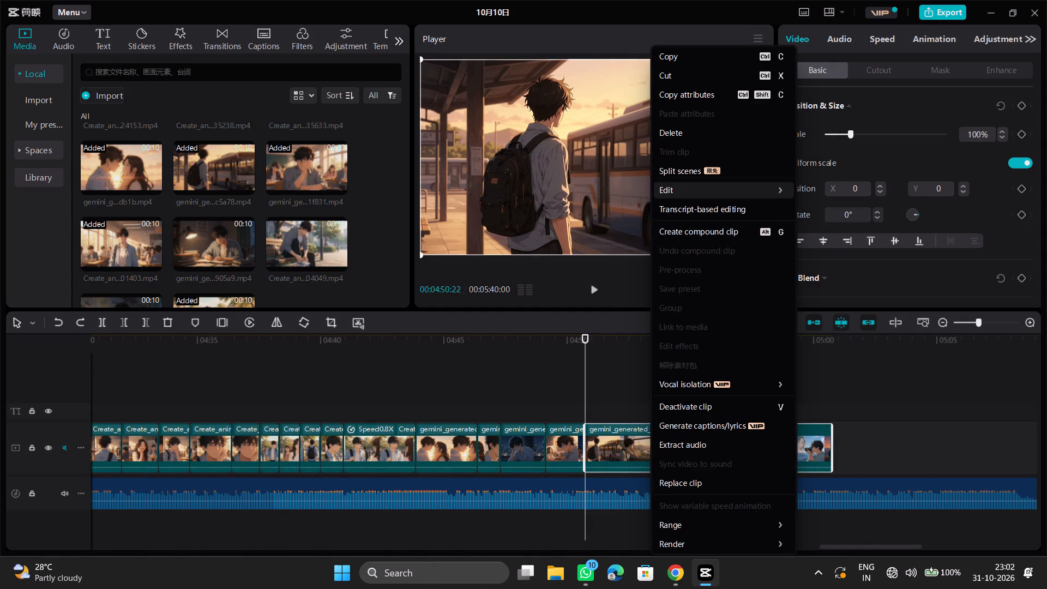
{"action": "left_click", "coordinate": [739, 186]}
{"action": "left_click", "coordinate": [802, 265]}
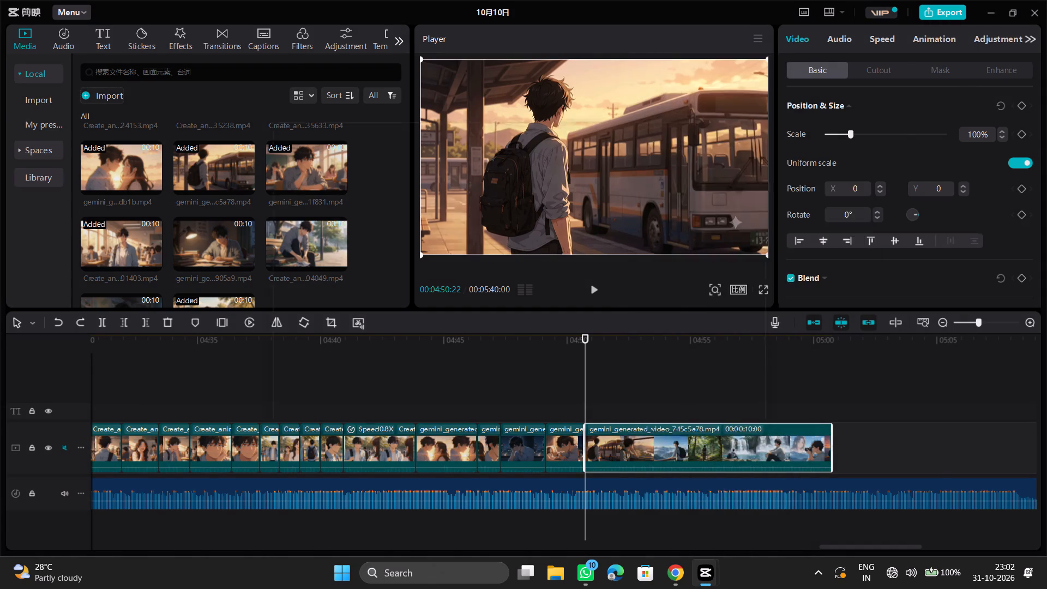
{"action": "left_click", "coordinate": [660, 169]}
{"action": "left_click", "coordinate": [654, 277]}
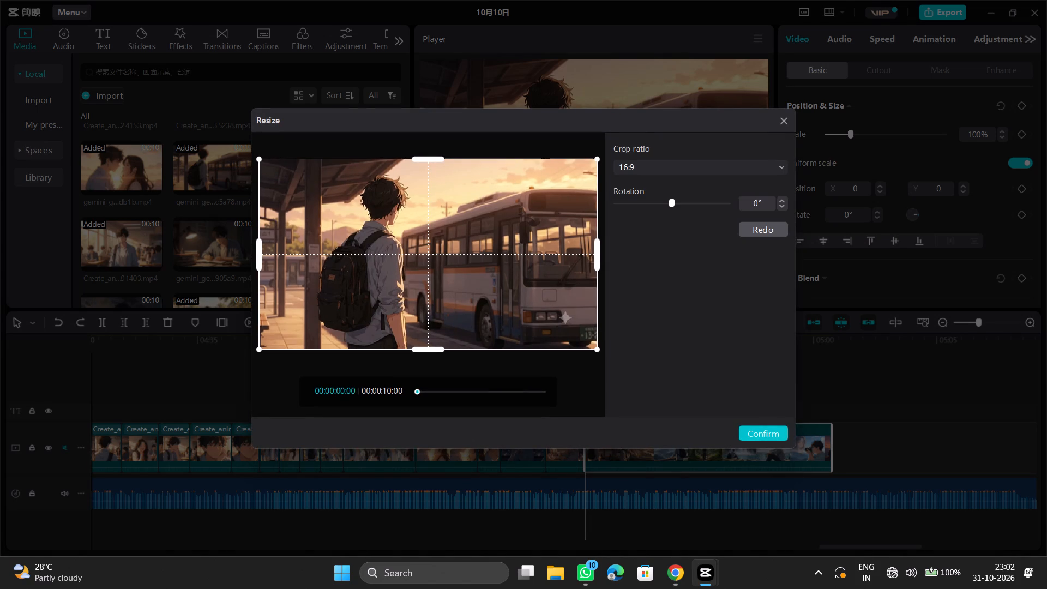
{"action": "left_click_drag", "start_coordinate": [599, 348], "coordinate": [559, 333]}
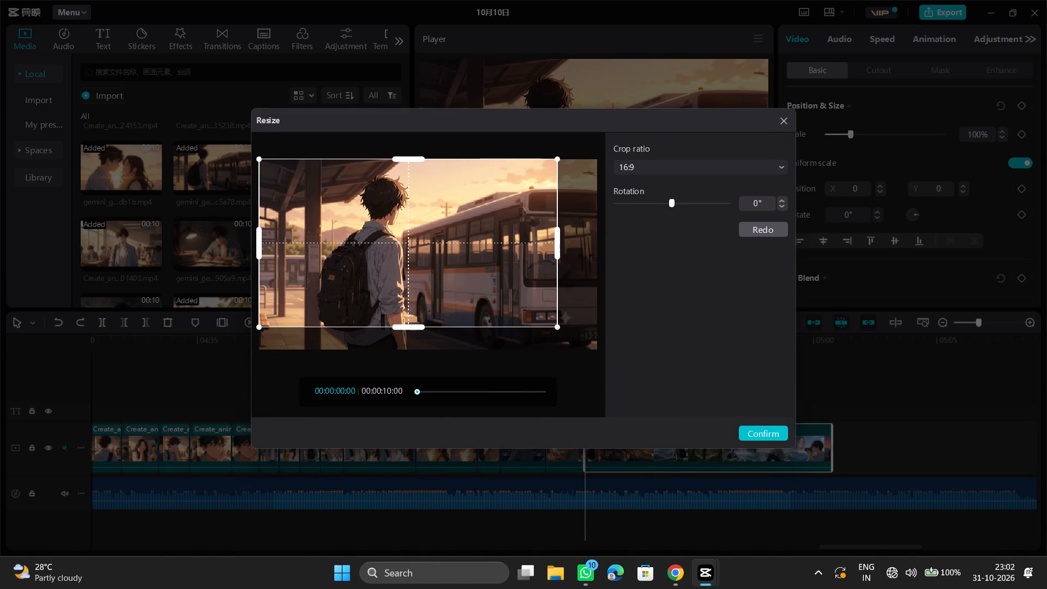
{"action": "left_click", "coordinate": [760, 437]}
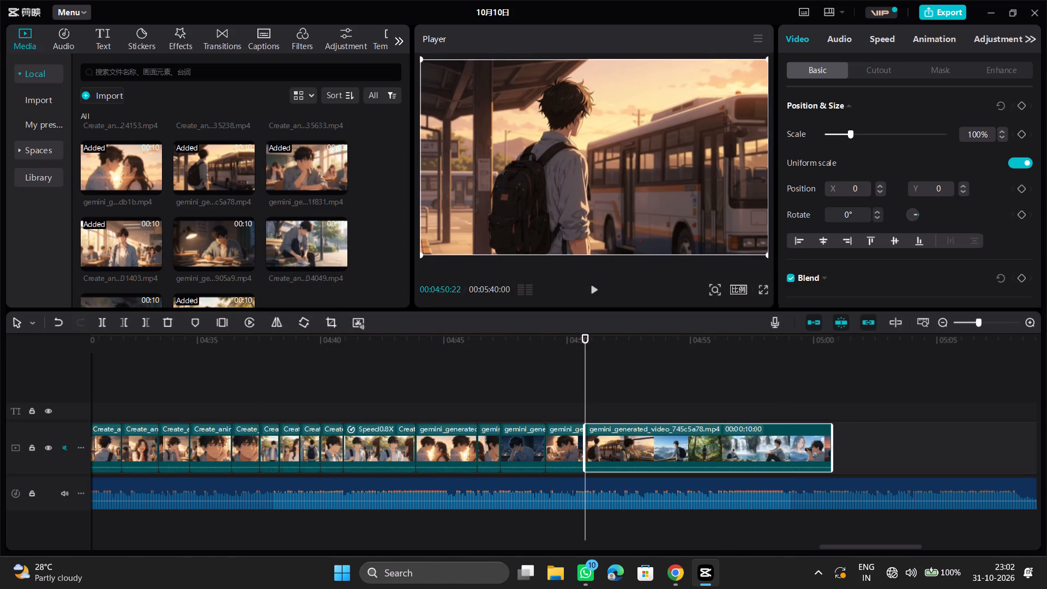
Split the cropped bus-stop travel clip into separate scenes.
{"action": "right_click", "coordinate": [631, 443]}
{"action": "left_click", "coordinate": [712, 178]}
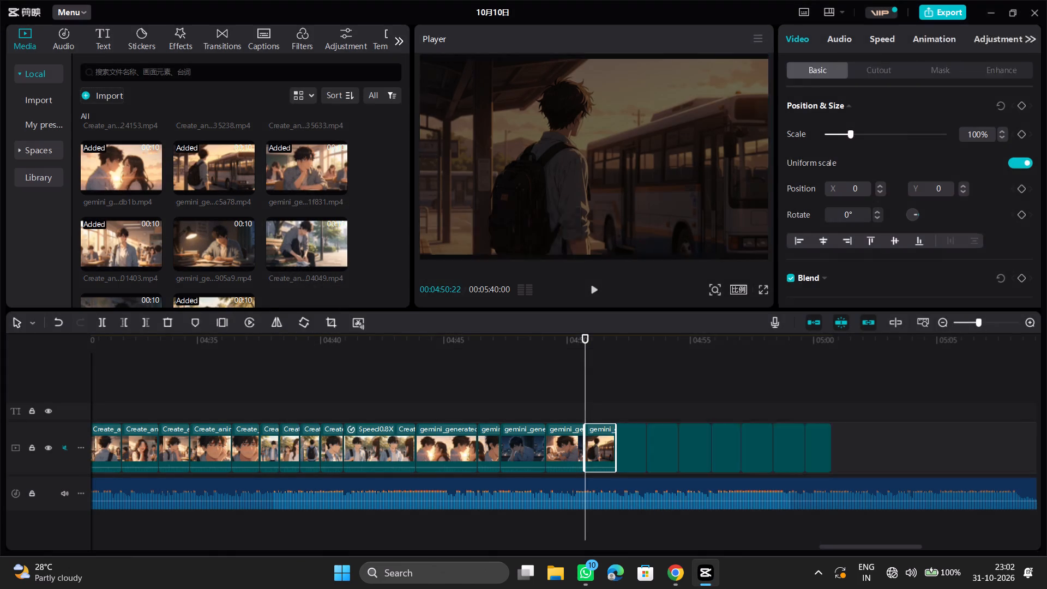
Play through the newly split travel scenes from the bus stop to the mountain sunset, rechecking the mountain and camera shots.
{"action": "left_click", "coordinate": [570, 378]}
{"action": "key", "text": "space"}
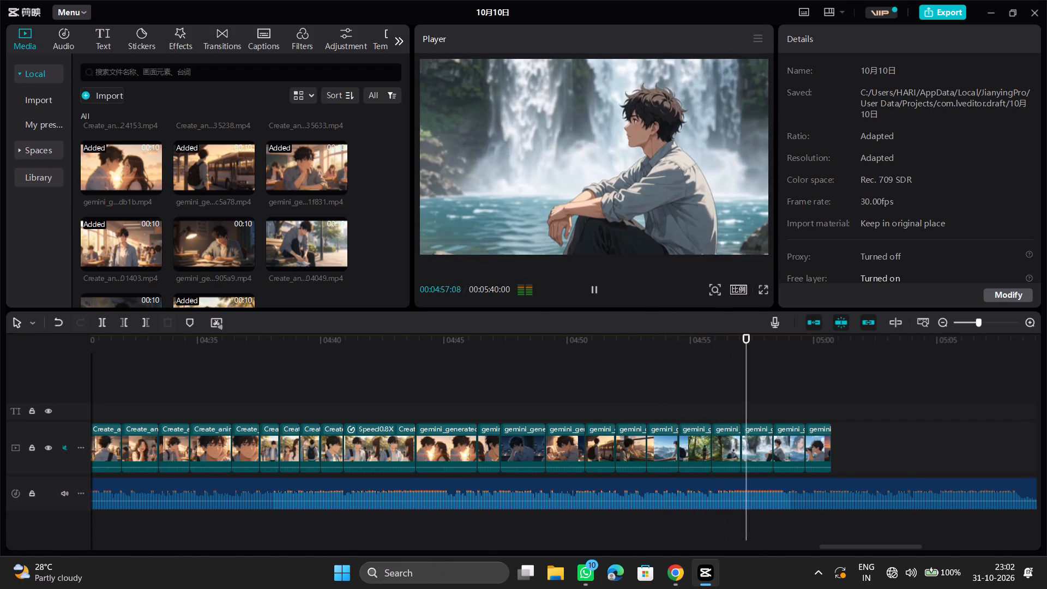
{"action": "key", "text": "space"}
{"action": "key", "text": "space"}
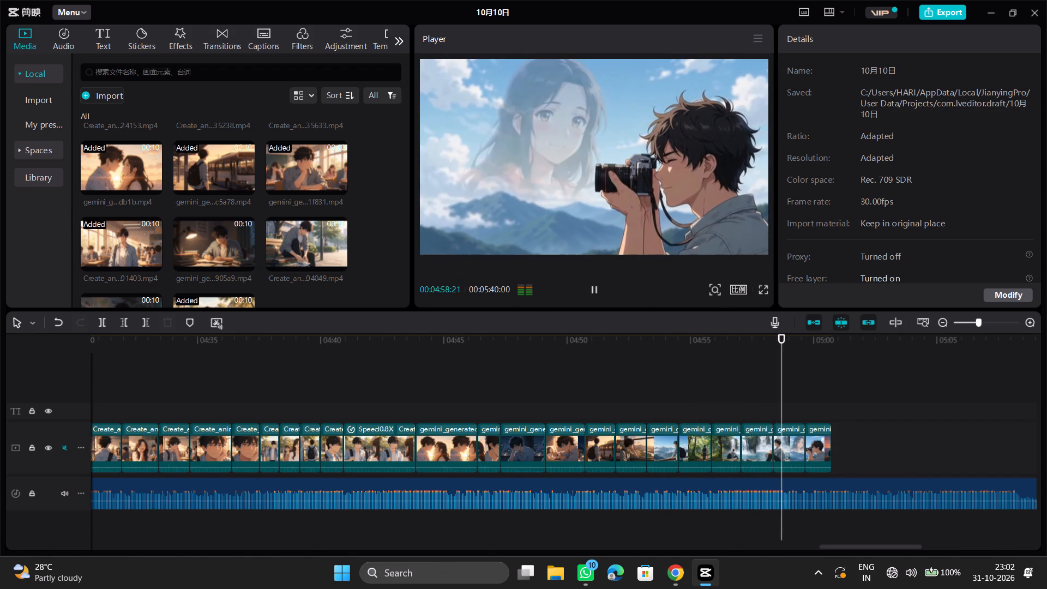
{"action": "key", "text": "space"}
{"action": "key", "text": "space"}
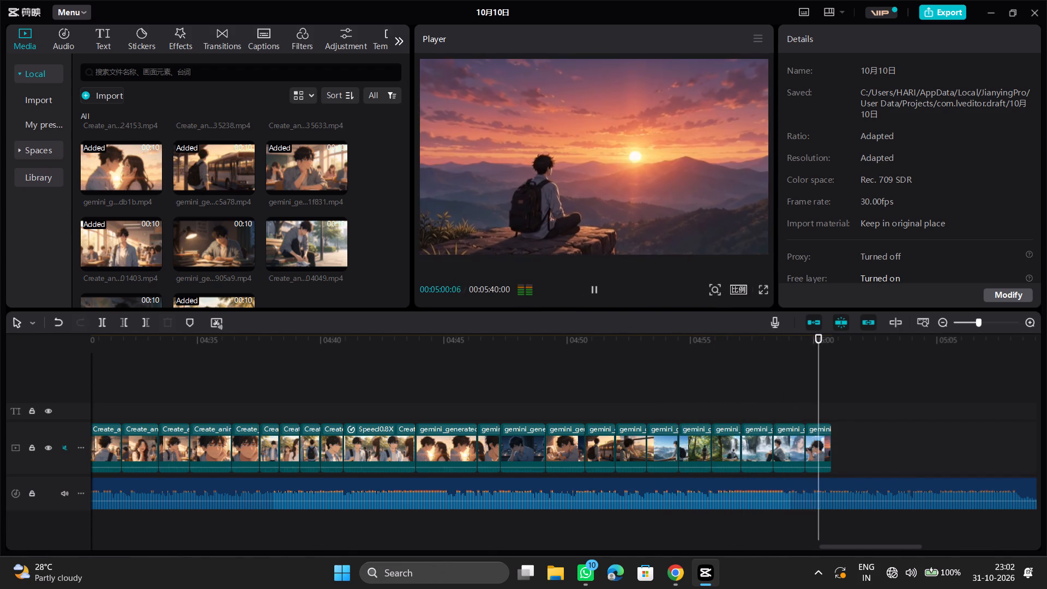
{"action": "key", "text": "space"}
{"action": "left_click", "coordinate": [663, 419]}
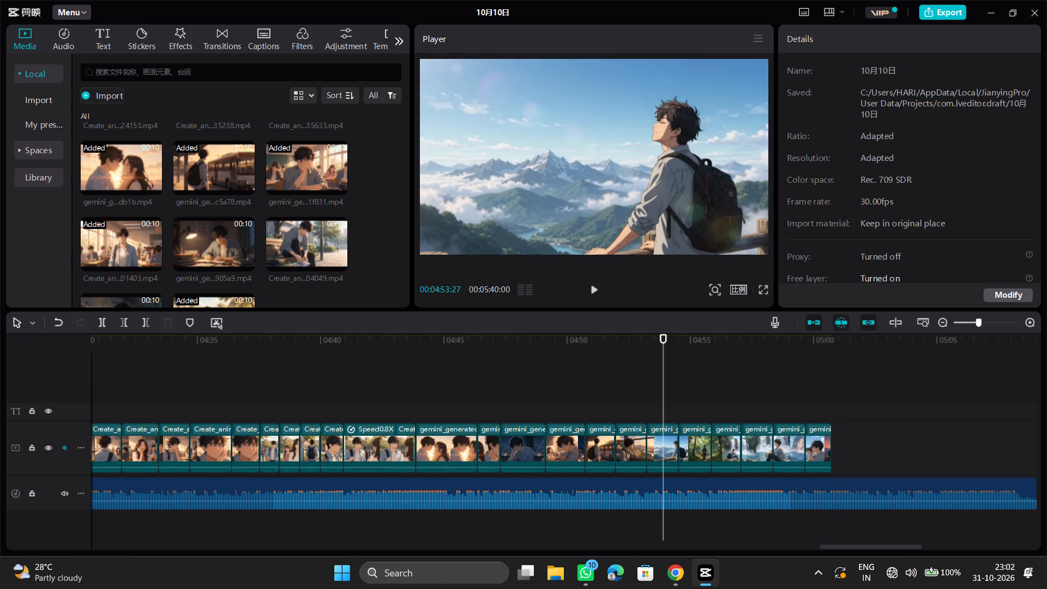
{"action": "key", "text": "space"}
{"action": "left_click", "coordinate": [766, 383]}
{"action": "key", "text": "space"}
{"action": "scroll", "coordinate": [831, 404], "scroll_direction": "left", "scroll_amount": 1}
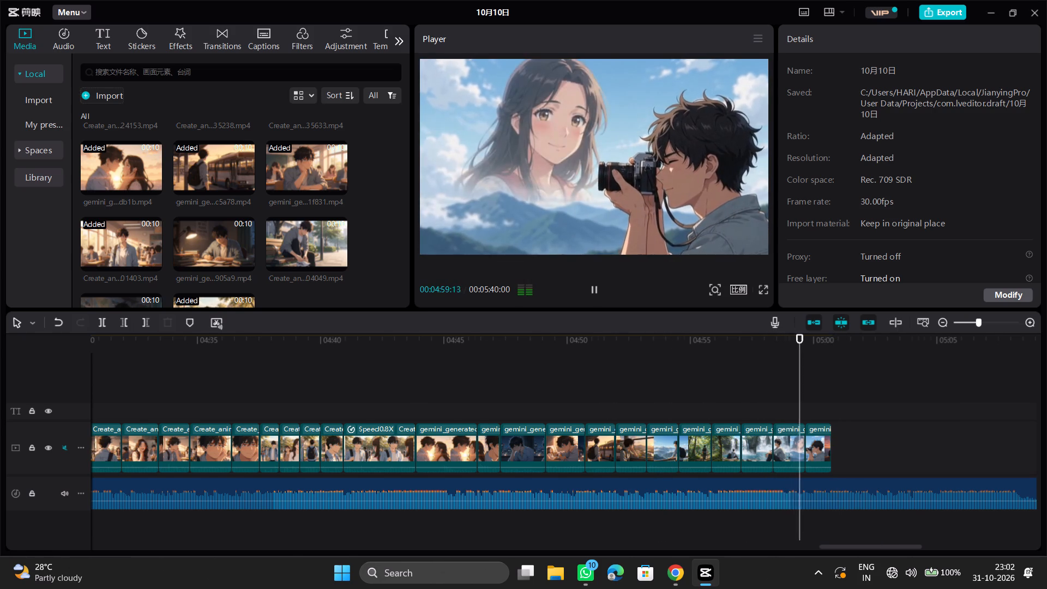
{"action": "scroll", "coordinate": [831, 404], "scroll_direction": "left", "scroll_amount": 1}
{"action": "left_click", "coordinate": [726, 401]}
{"action": "key", "text": "space"}
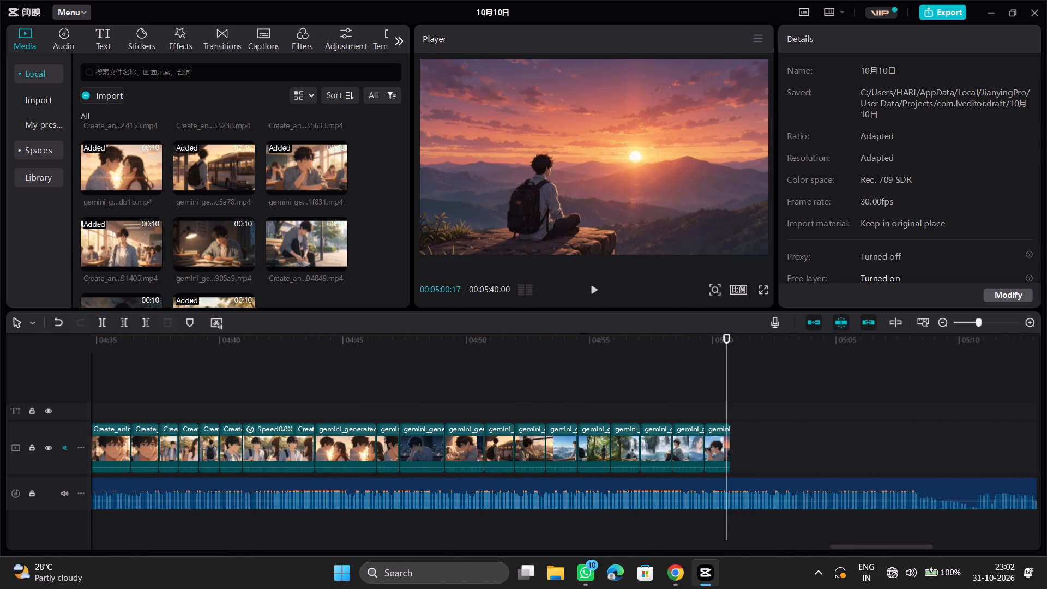
Scrub back through the travel scenes and replay them with the music from the bus stop to the closing sunset shot.
{"action": "left_click", "coordinate": [733, 396]}
{"action": "left_click", "coordinate": [648, 380]}
{"action": "left_click", "coordinate": [584, 391]}
{"action": "left_click", "coordinate": [571, 395]}
{"action": "left_click_drag", "start_coordinate": [569, 395], "coordinate": [562, 393]}
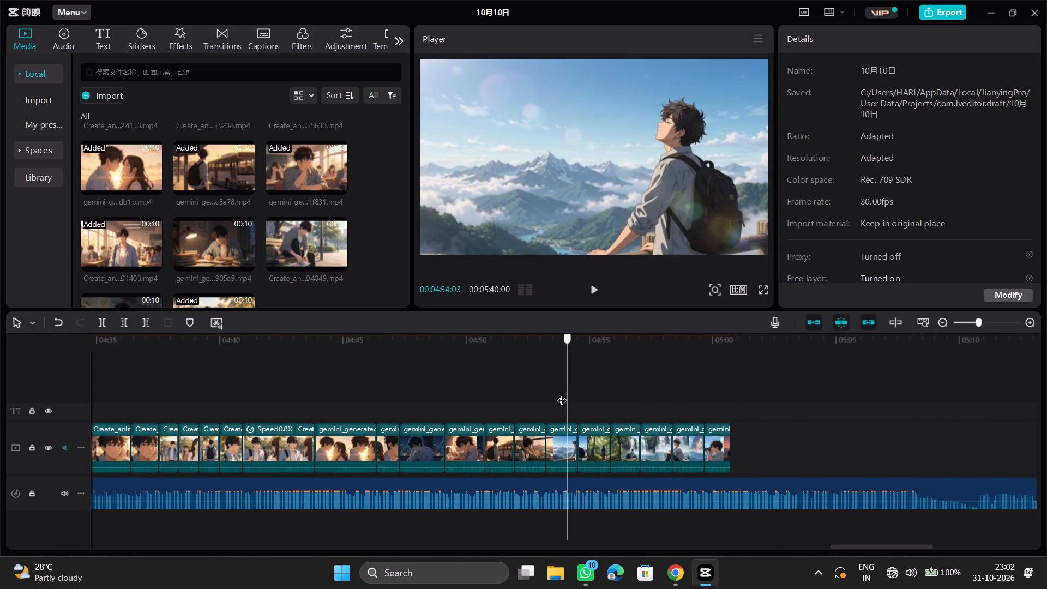
{"action": "left_click_drag", "start_coordinate": [562, 393], "coordinate": [534, 391]}
{"action": "key", "text": "space"}
{"action": "left_click", "coordinate": [496, 402]}
{"action": "key", "text": "space"}
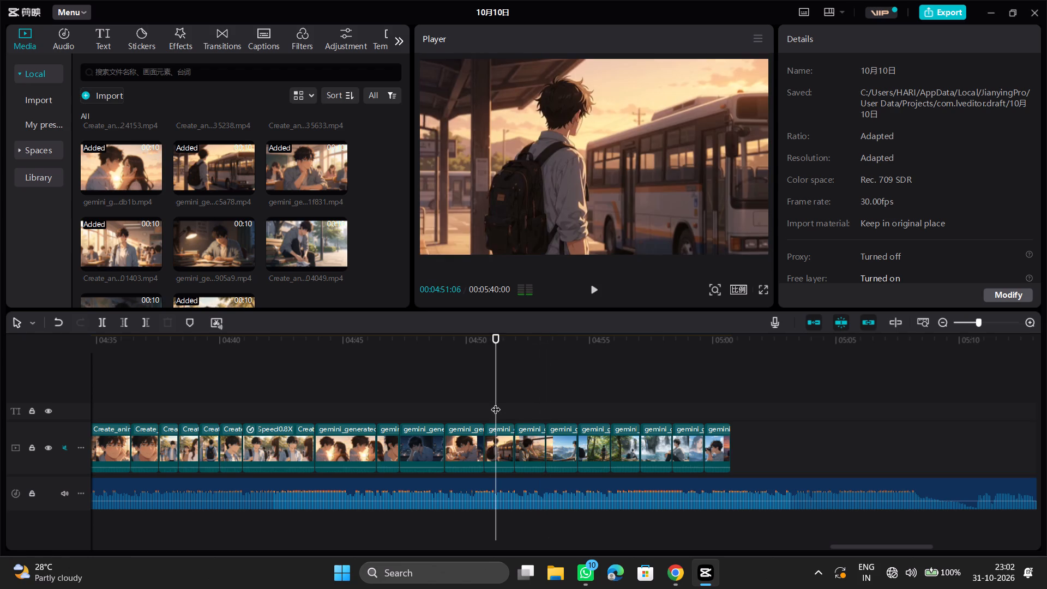
{"action": "key", "text": "space"}
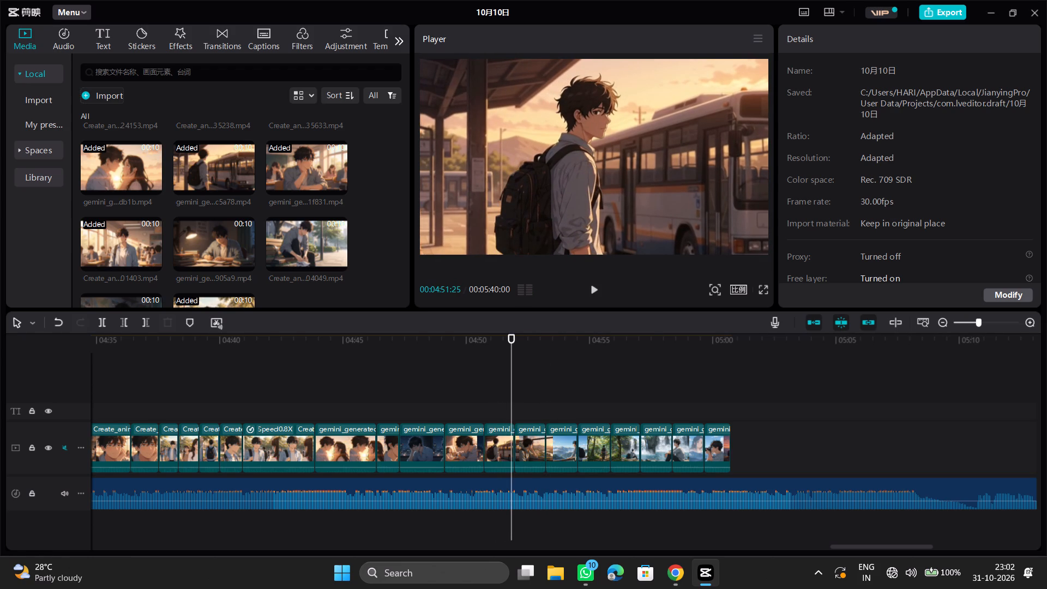
{"action": "key", "text": "space"}
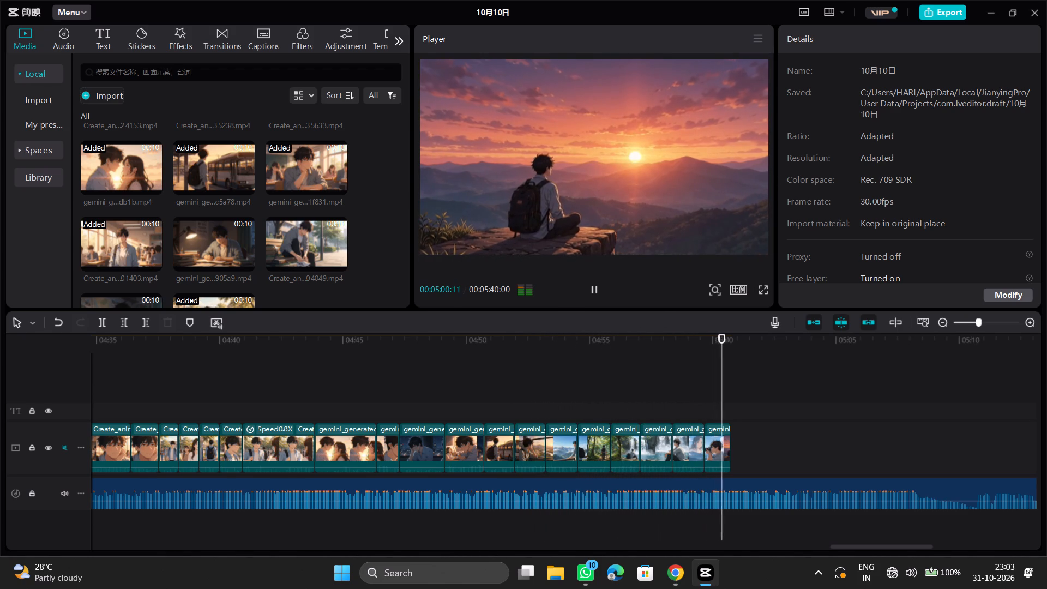
{"action": "key", "text": "space"}
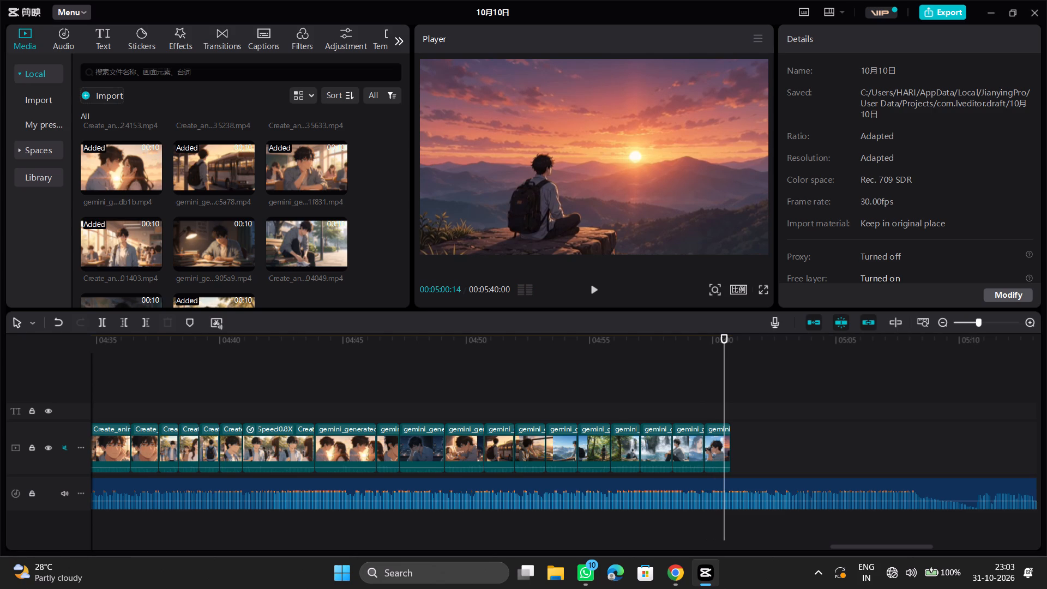
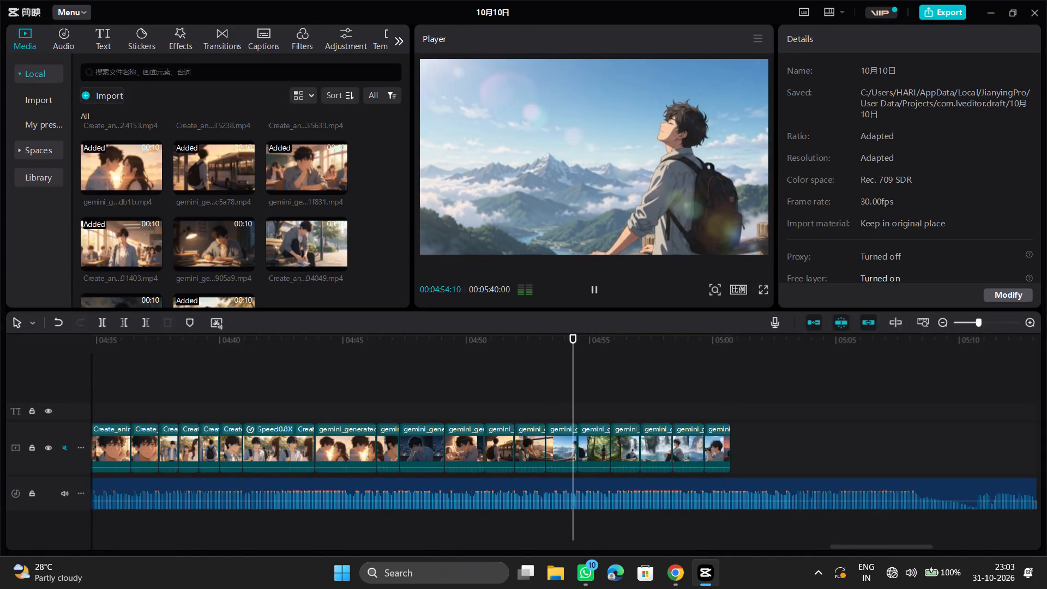
Replay the travel scenes with the music from the bus ride through the forest, waterfall and camera shots to the closing sunset.
{"action": "key", "text": "space"}
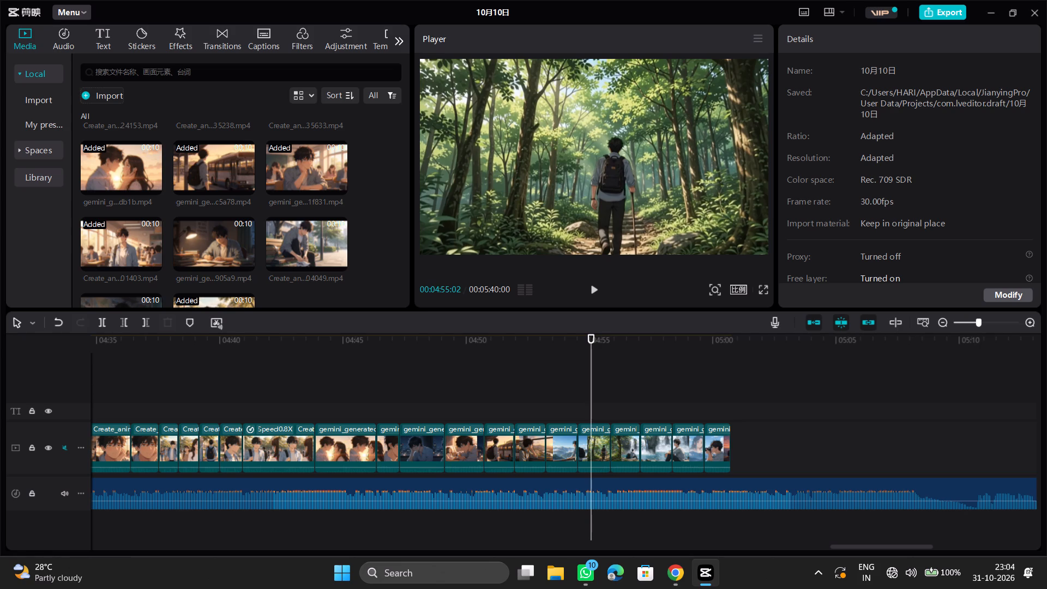
{"action": "left_click_drag", "start_coordinate": [476, 369], "coordinate": [471, 369]}
{"action": "key", "text": "space"}
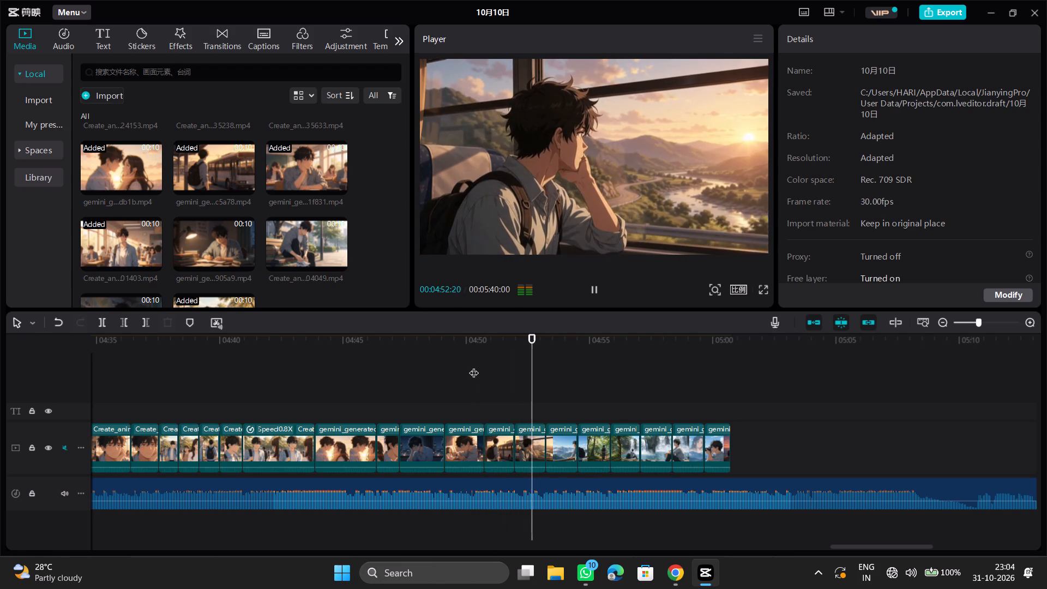
{"action": "left_click", "coordinate": [488, 391]}
{"action": "key", "text": "space"}
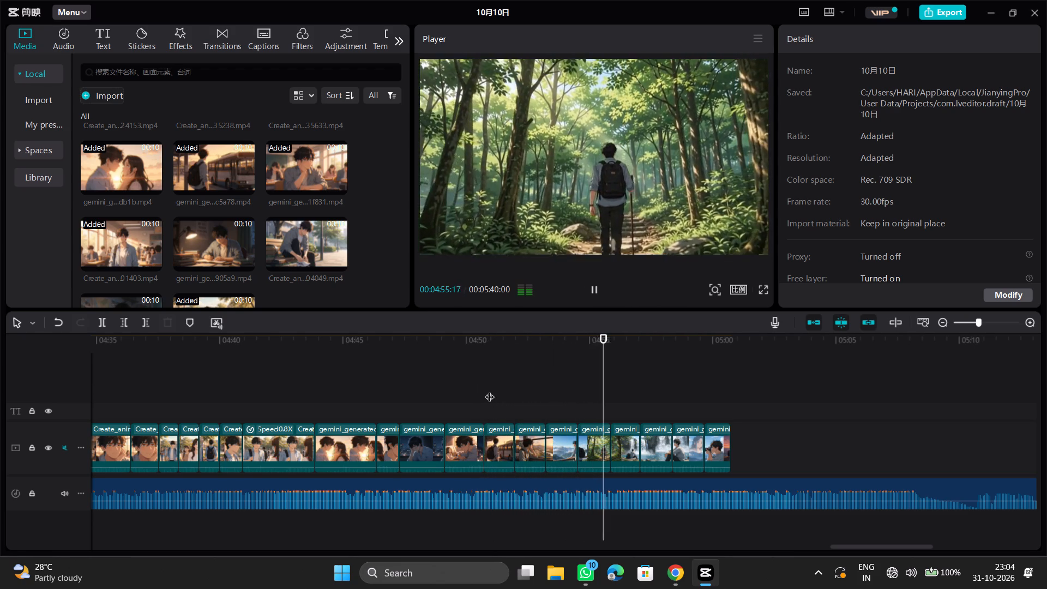
{"action": "key", "text": "space"}
{"action": "key", "text": "space"}
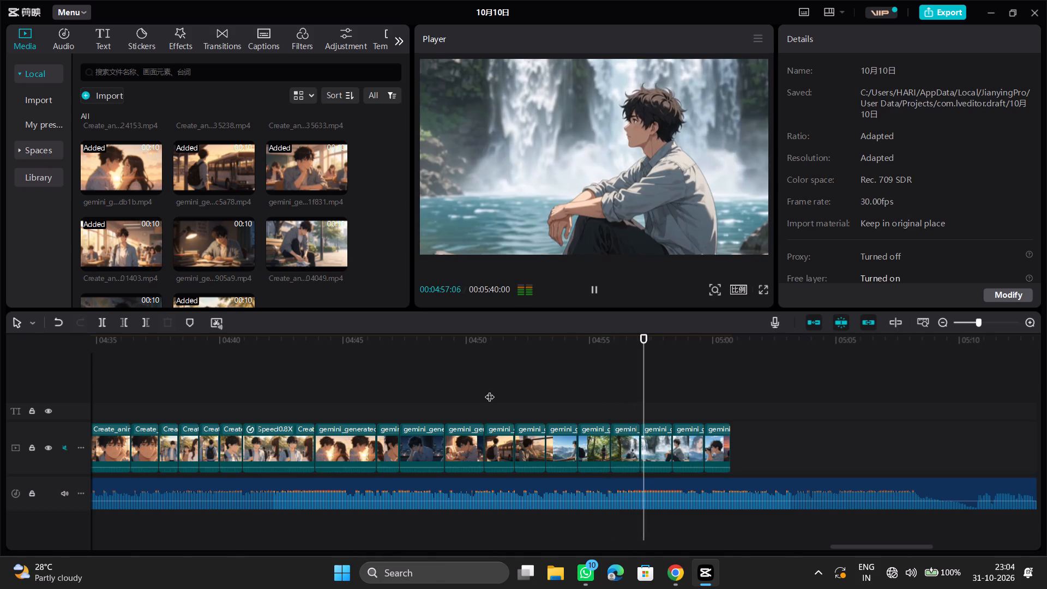
{"action": "key", "text": "space"}
{"action": "key", "text": "space"}
{"action": "key", "text": "space"}
{"action": "key", "text": "space"}
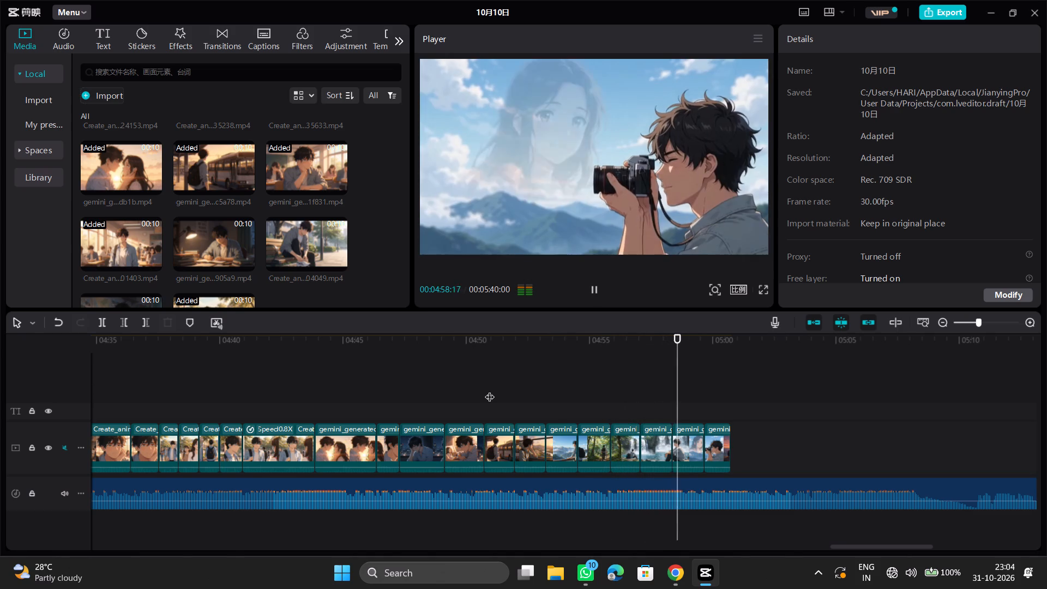
{"action": "key", "text": "space"}
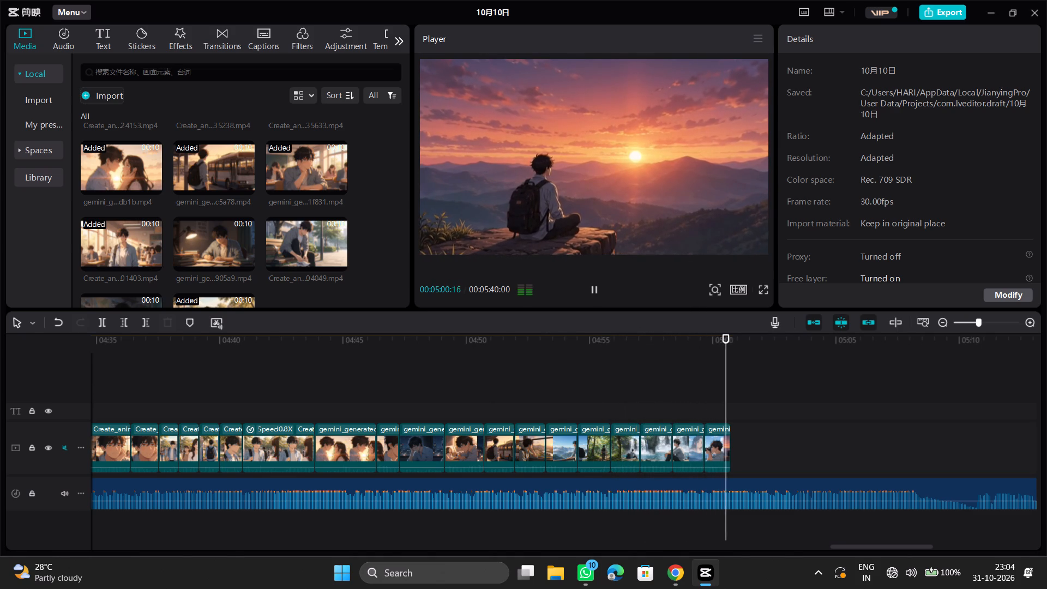
{"action": "key", "text": "space"}
{"action": "key", "text": "space"}
Append the unused clip of the boy tying his shoelaces on a park bench after the sunset scene on the video track.
{"action": "scroll", "coordinate": [261, 218], "scroll_direction": "down", "scroll_amount": 1}
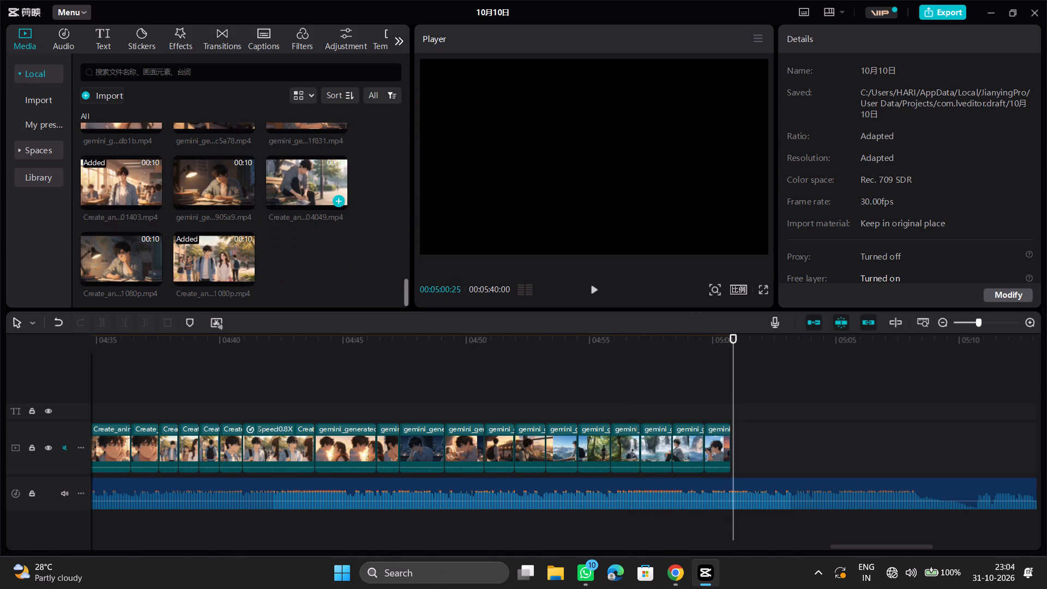
{"action": "left_click", "coordinate": [117, 260]}
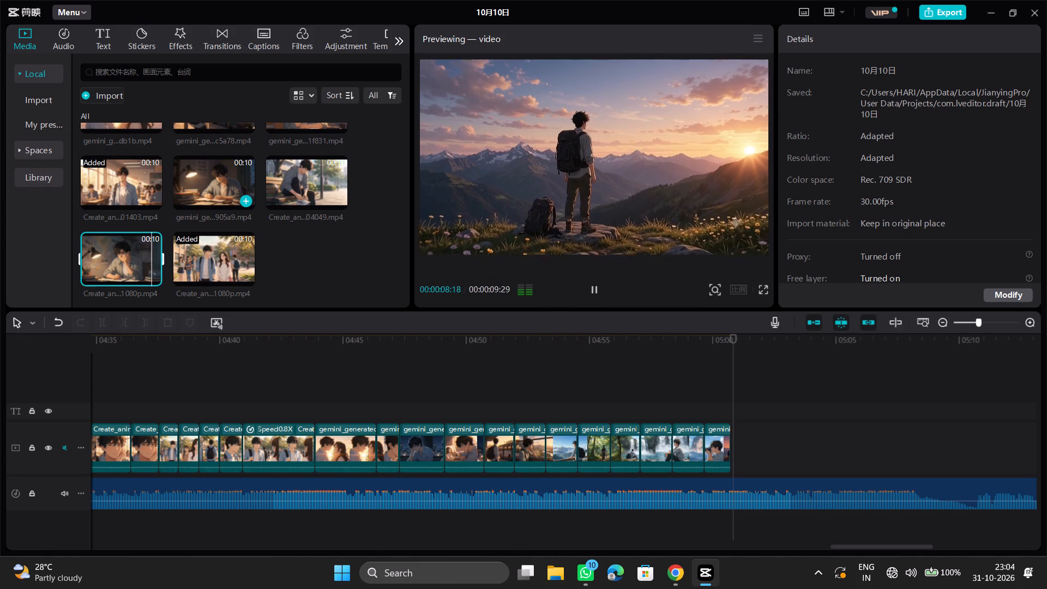
{"action": "left_click", "coordinate": [301, 180]}
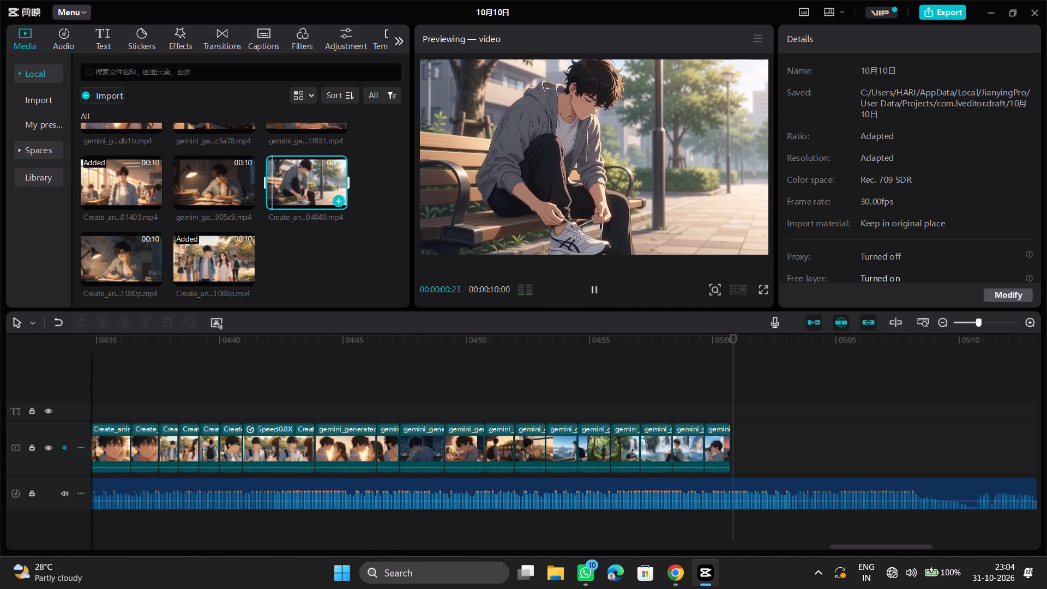
{"action": "left_click_drag", "start_coordinate": [296, 188], "coordinate": [735, 444]}
Crop the shoelace and running clip at a 16:9 ratio, cutting off a strip along the frame's right and bottom edges.
{"action": "right_click", "coordinate": [767, 443]}
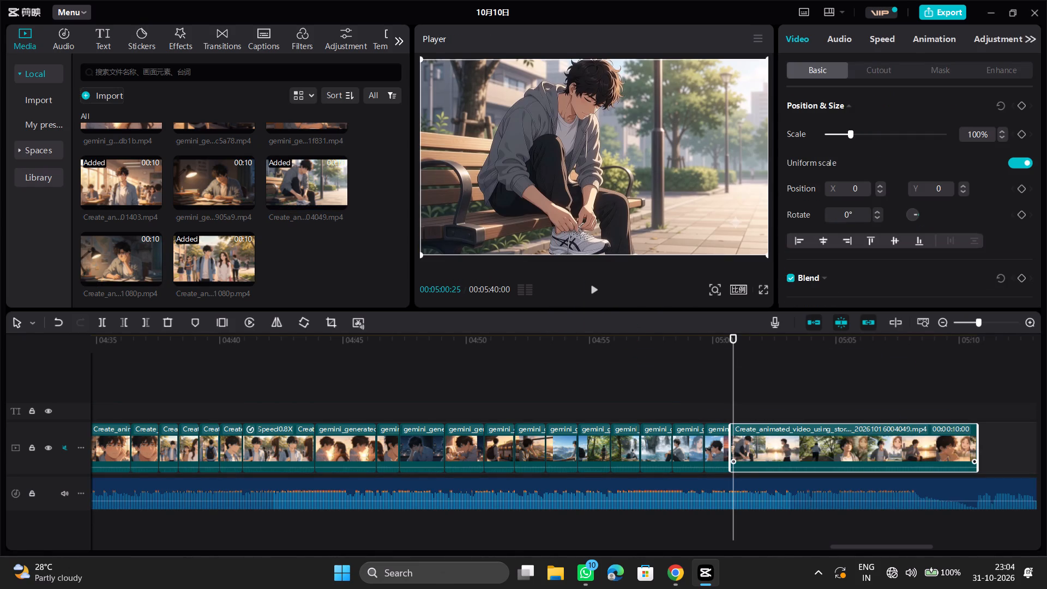
{"action": "left_click", "coordinate": [844, 195]}
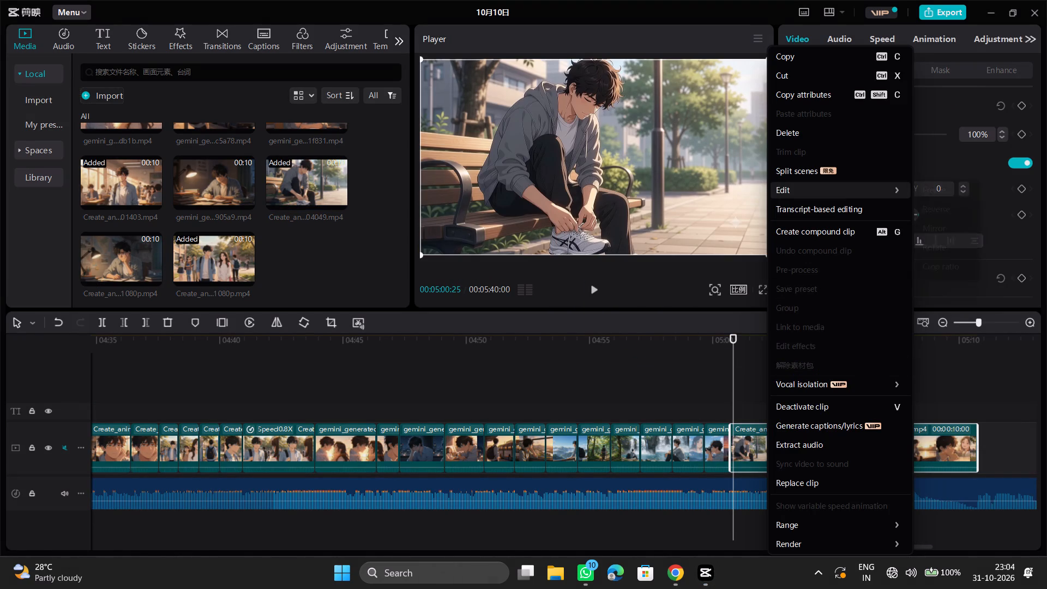
{"action": "left_click", "coordinate": [949, 264]}
{"action": "left_click", "coordinate": [627, 168]}
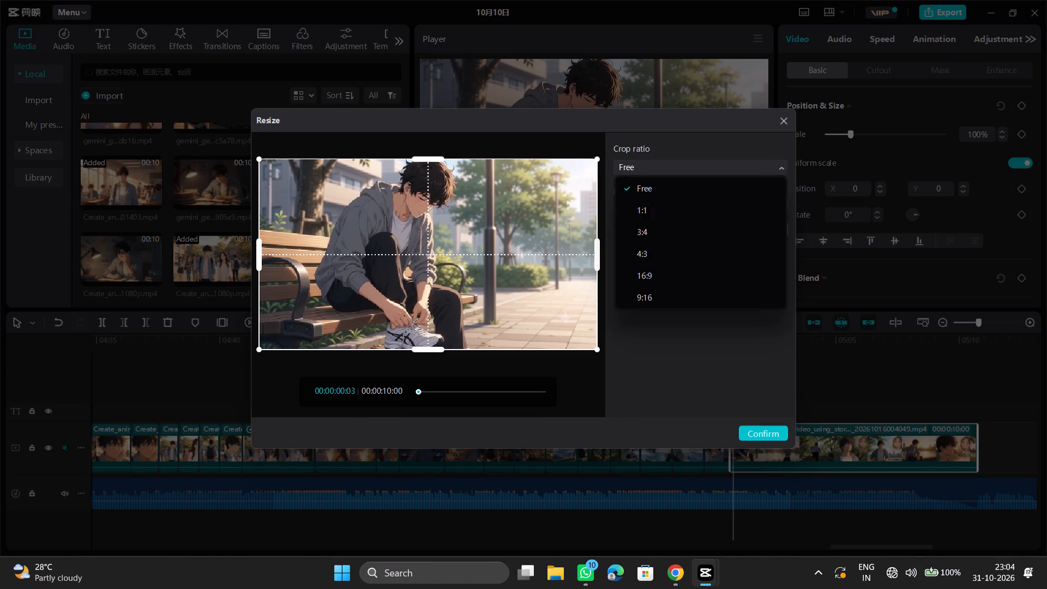
{"action": "left_click", "coordinate": [648, 273]}
{"action": "left_click_drag", "start_coordinate": [597, 346], "coordinate": [568, 336]}
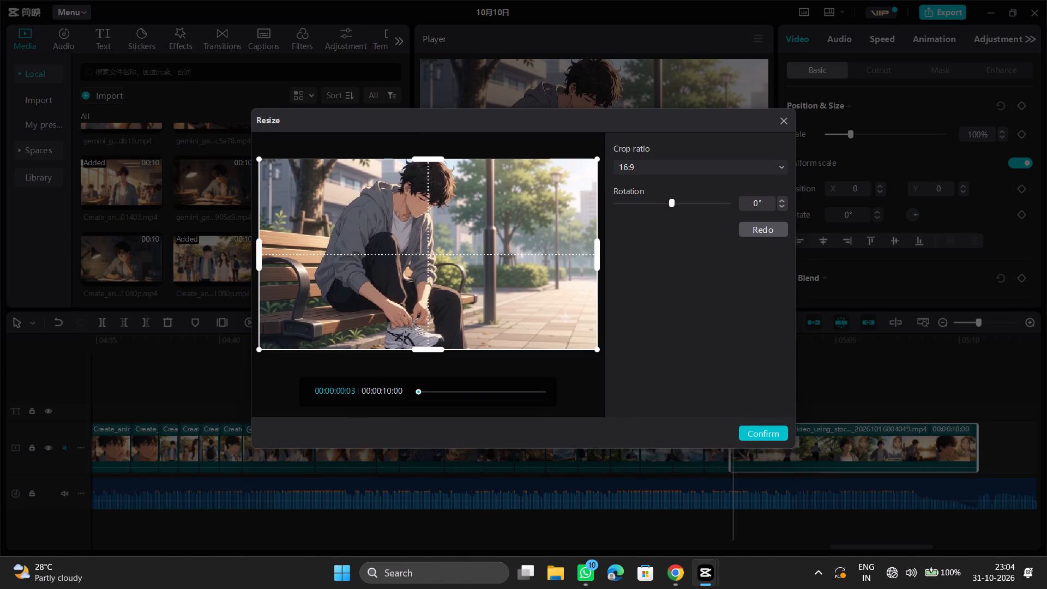
{"action": "left_click_drag", "start_coordinate": [597, 350], "coordinate": [559, 338]}
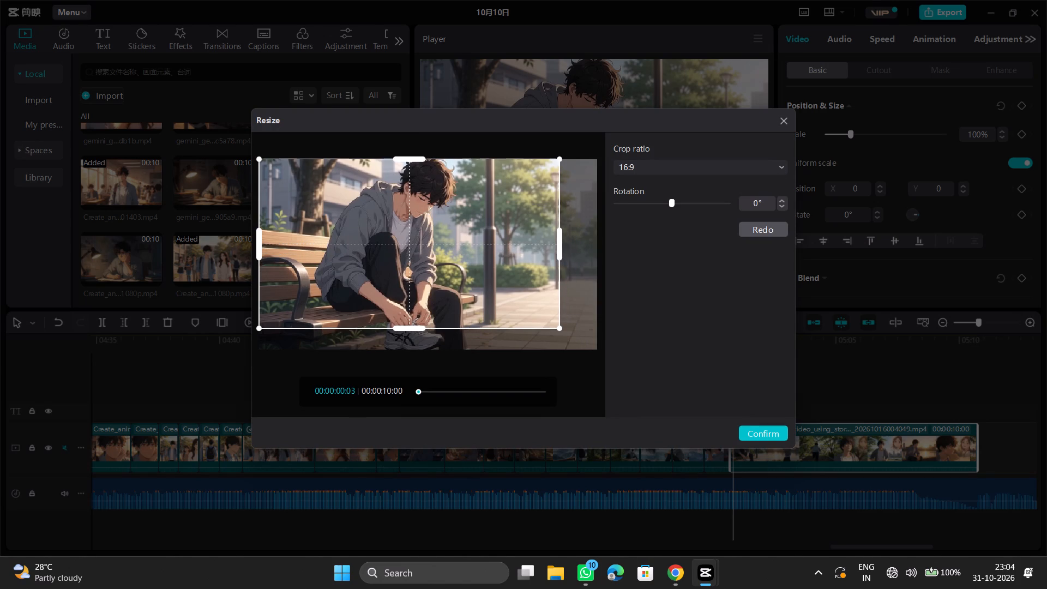
{"action": "left_click", "coordinate": [558, 328]}
{"action": "left_click", "coordinate": [780, 430]}
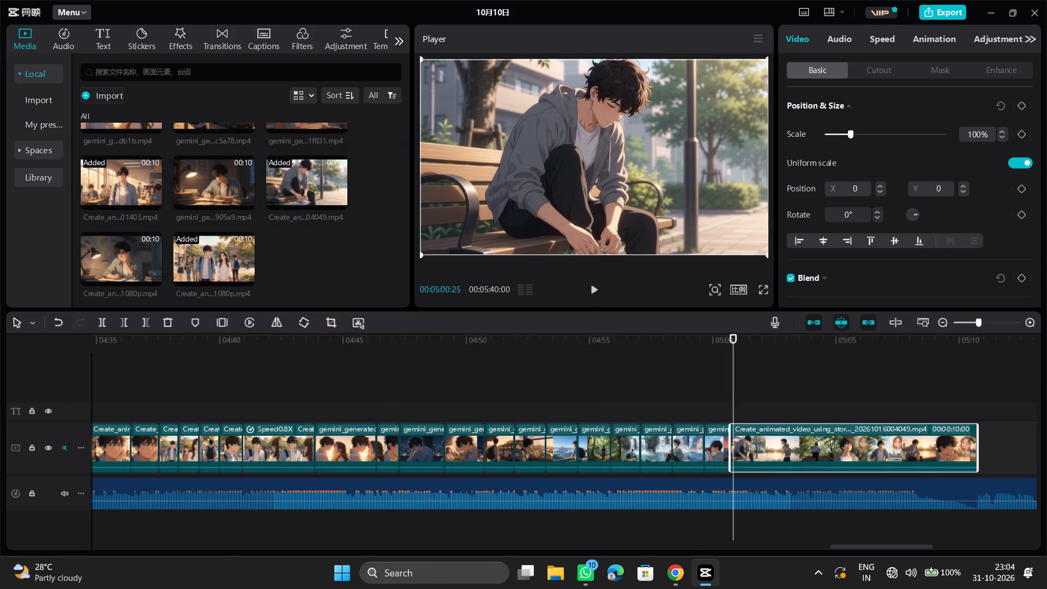
Split the cropped shoelace and running clip into separate scenes.
{"action": "right_click", "coordinate": [753, 444]}
{"action": "left_click", "coordinate": [828, 176]}
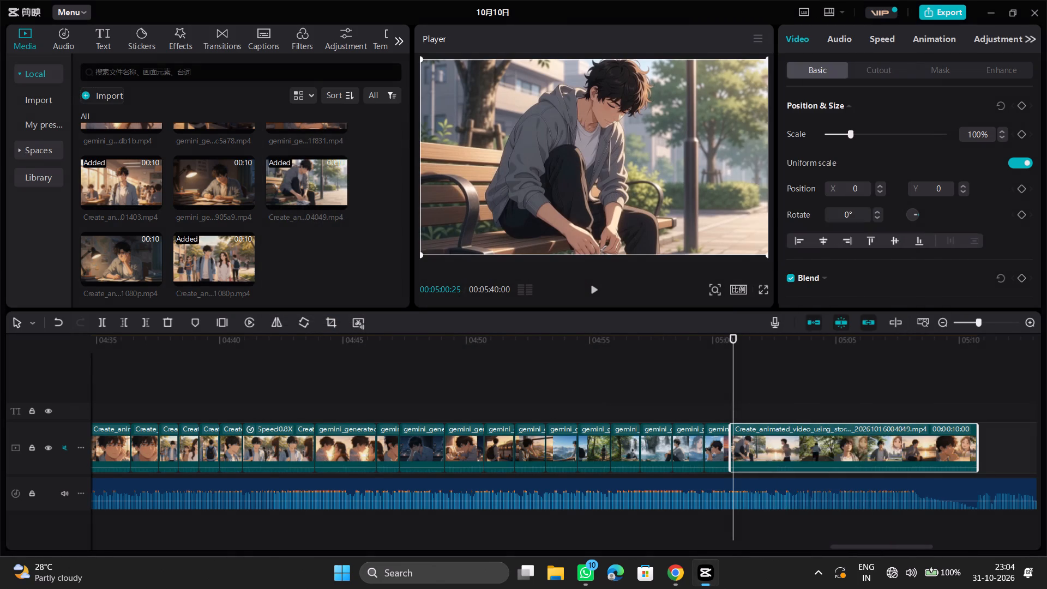
Play through the new running scenes and delete the one of the boy running up the park steps.
{"action": "left_click", "coordinate": [714, 401]}
{"action": "key", "text": "space"}
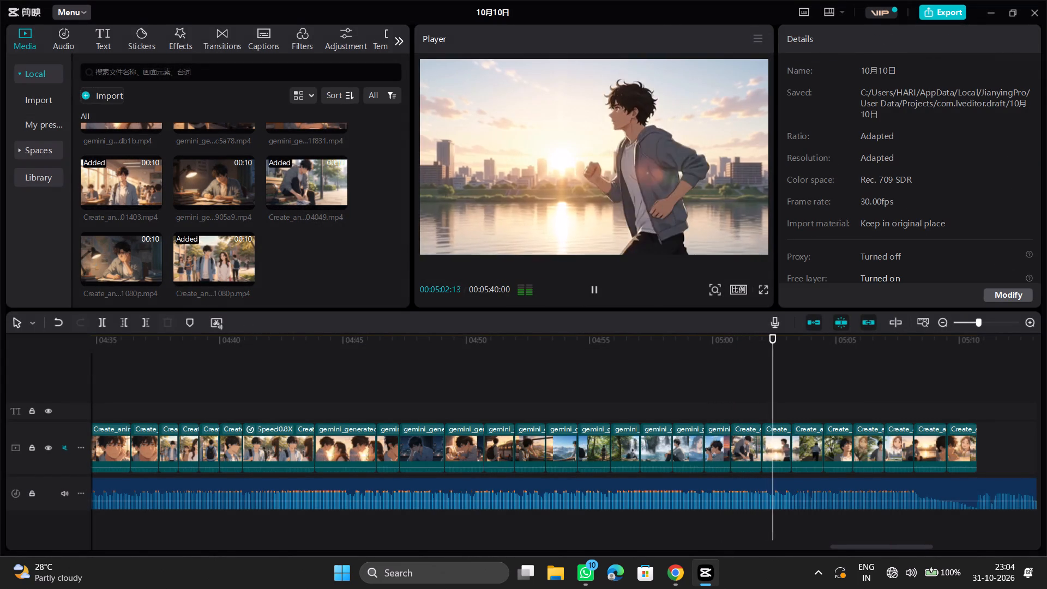
{"action": "key", "text": "space"}
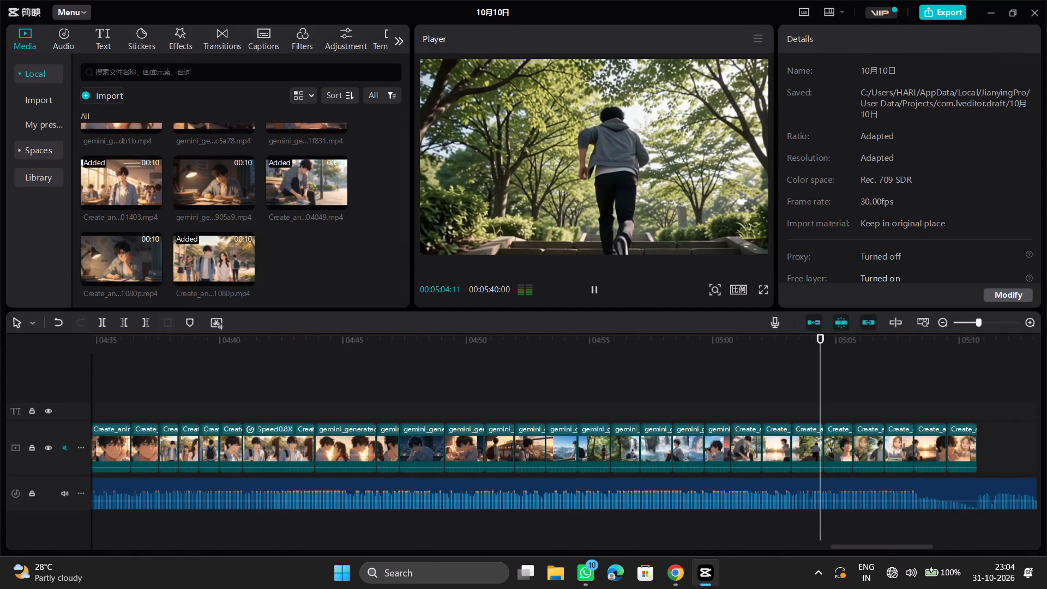
{"action": "left_click", "coordinate": [804, 448]}
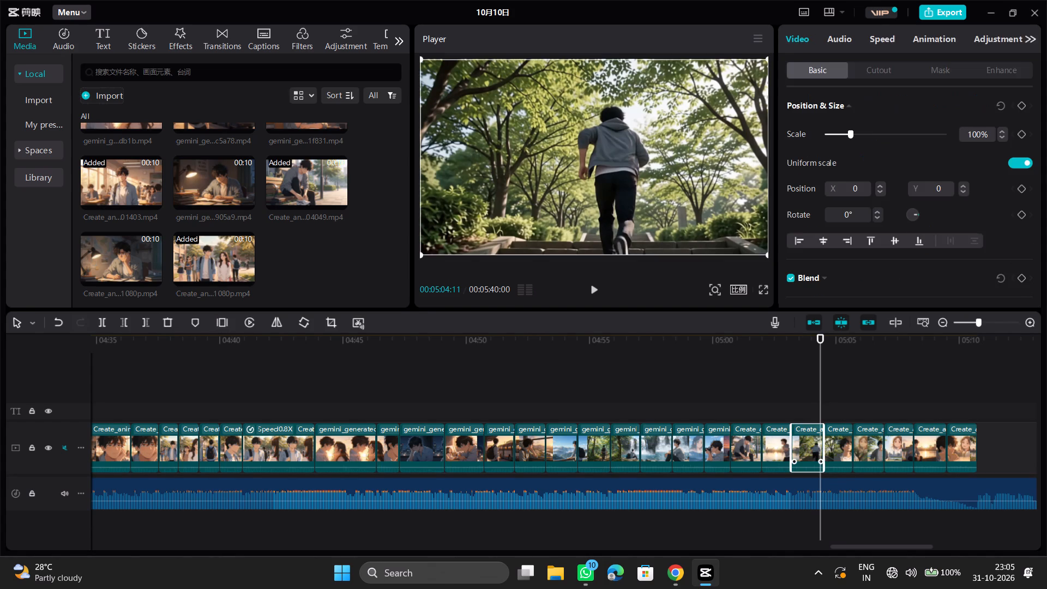
{"action": "key", "text": "Delete"}
Play the remaining running scenes and recheck how the final riverside sunset shot ends against the music's fade.
{"action": "left_click", "coordinate": [758, 406]}
{"action": "key", "text": "space"}
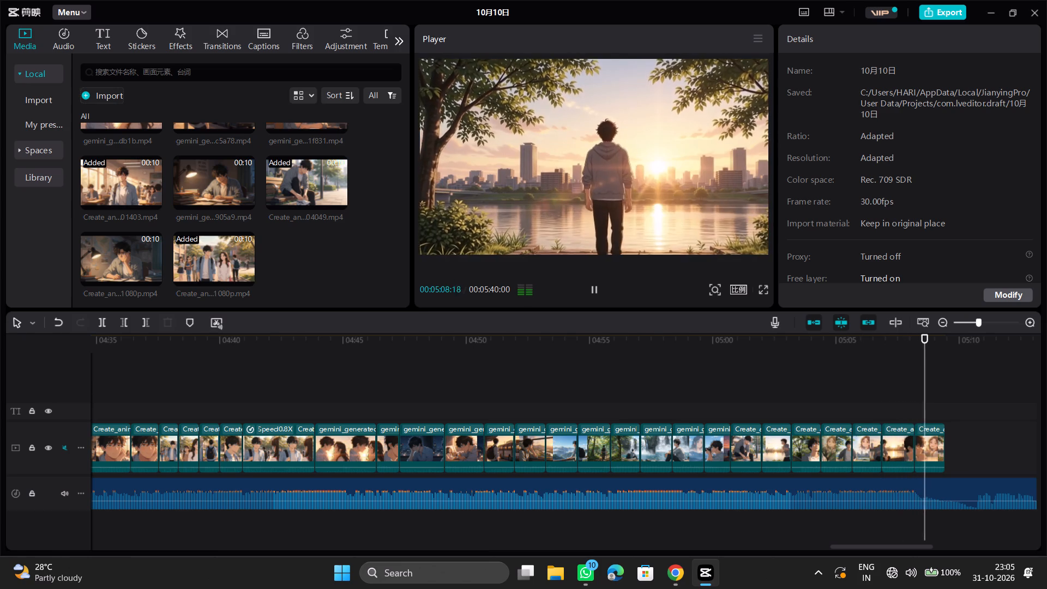
{"action": "scroll", "coordinate": [756, 404], "scroll_direction": "left", "scroll_amount": 1}
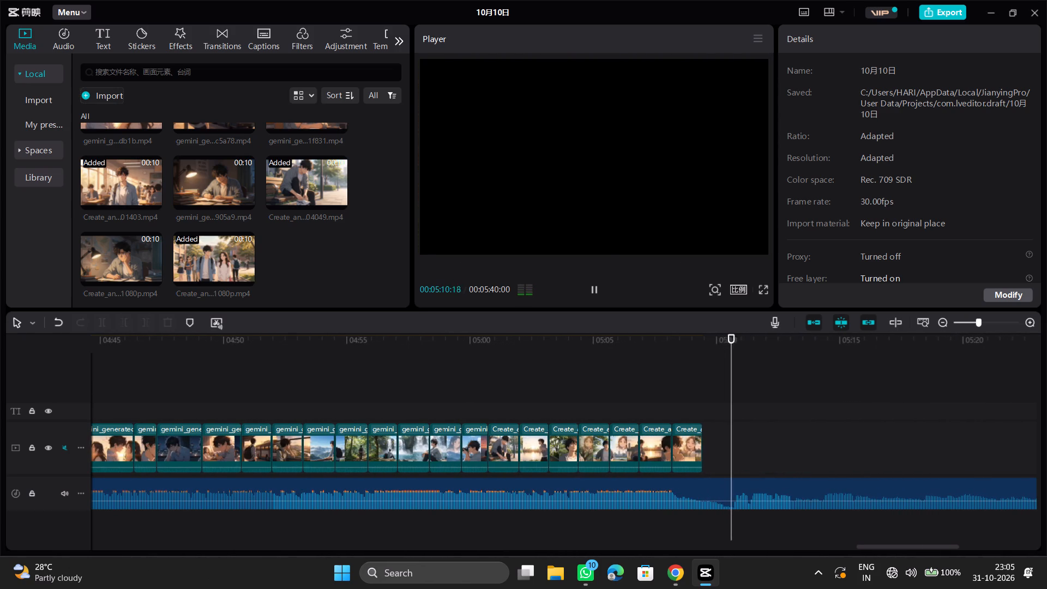
{"action": "left_click", "coordinate": [697, 405]}
{"action": "key", "text": "space"}
{"action": "key", "text": "space"}
{"action": "left_click", "coordinate": [702, 409]}
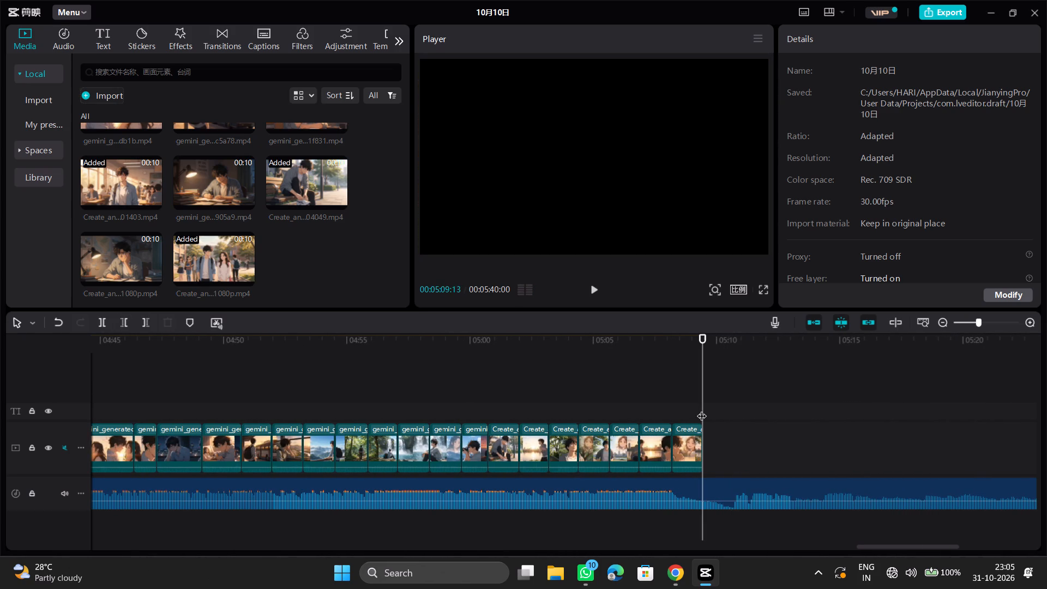
{"action": "key", "text": "space"}
{"action": "key", "text": "space"}
{"action": "left_click", "coordinate": [473, 384]}
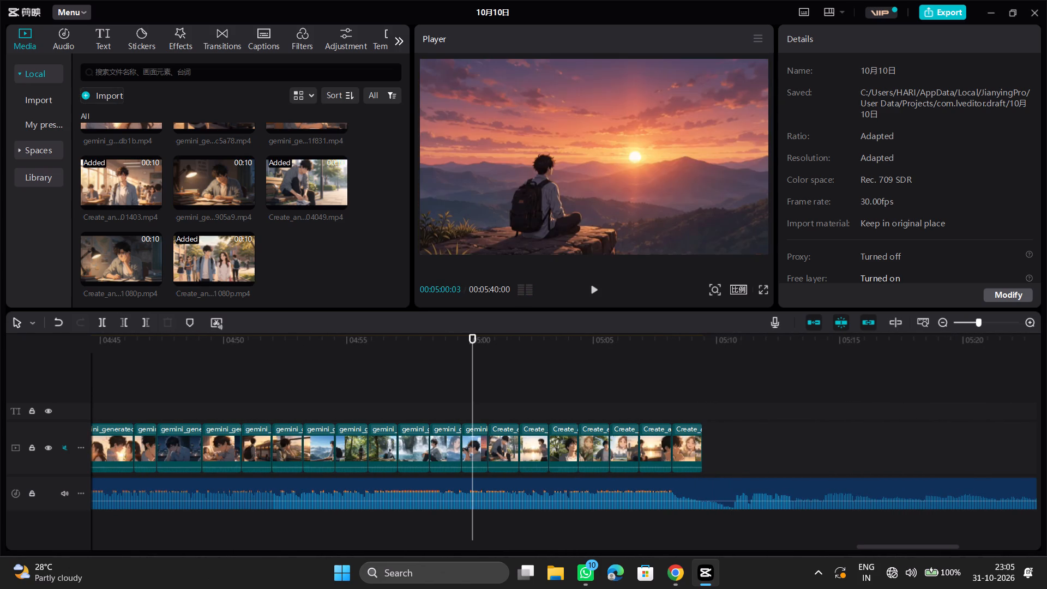
{"action": "left_click", "coordinate": [667, 379]}
{"action": "key", "text": "space"}
{"action": "key", "text": "space"}
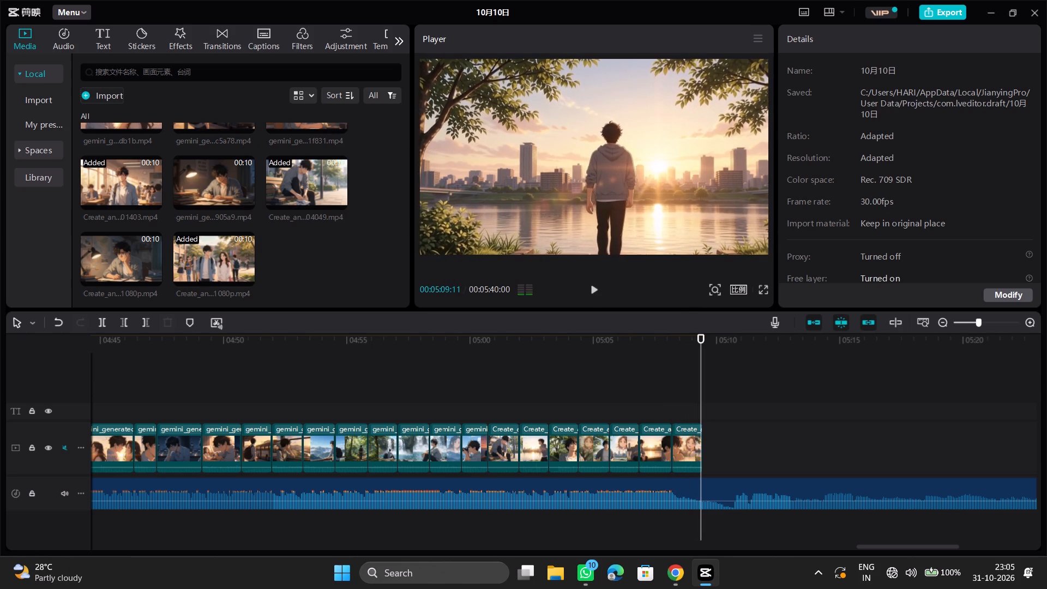
{"action": "key", "text": "space"}
{"action": "key", "text": "space"}
{"action": "left_click", "coordinate": [708, 399]}
{"action": "key", "text": "space"}
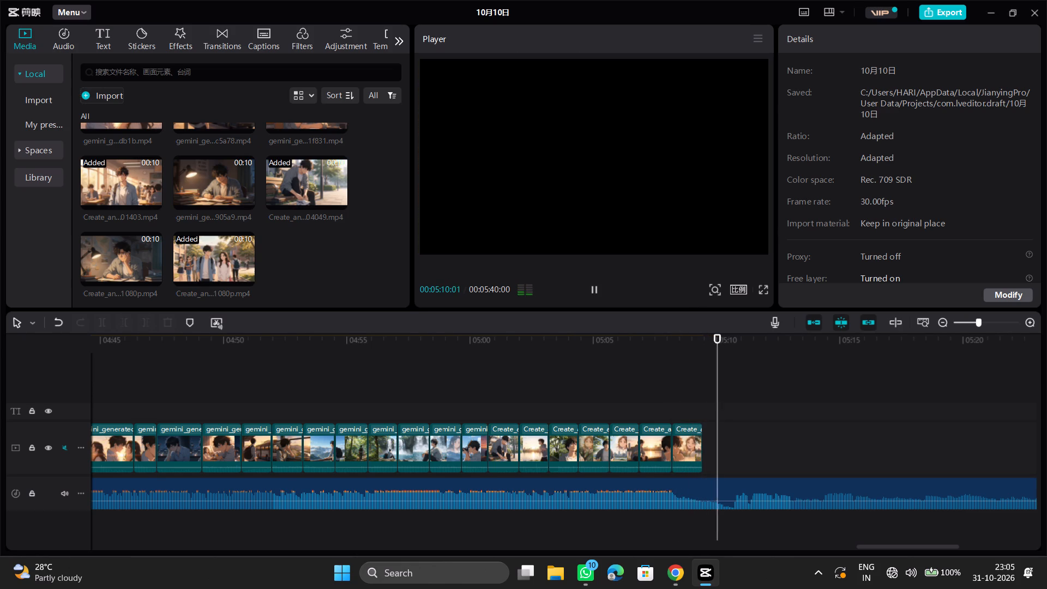
{"action": "key", "text": "space"}
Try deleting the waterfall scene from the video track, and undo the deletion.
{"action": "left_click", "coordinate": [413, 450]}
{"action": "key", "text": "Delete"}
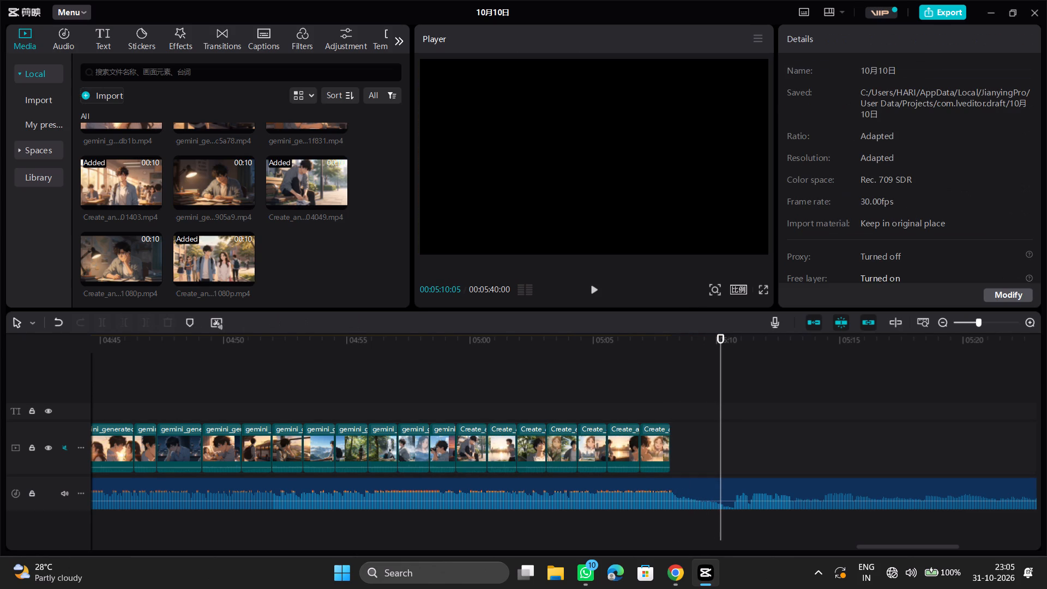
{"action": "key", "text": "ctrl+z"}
Replay the last running and riverside scenes with the music up to the end of the footage.
{"action": "left_click", "coordinate": [437, 405]}
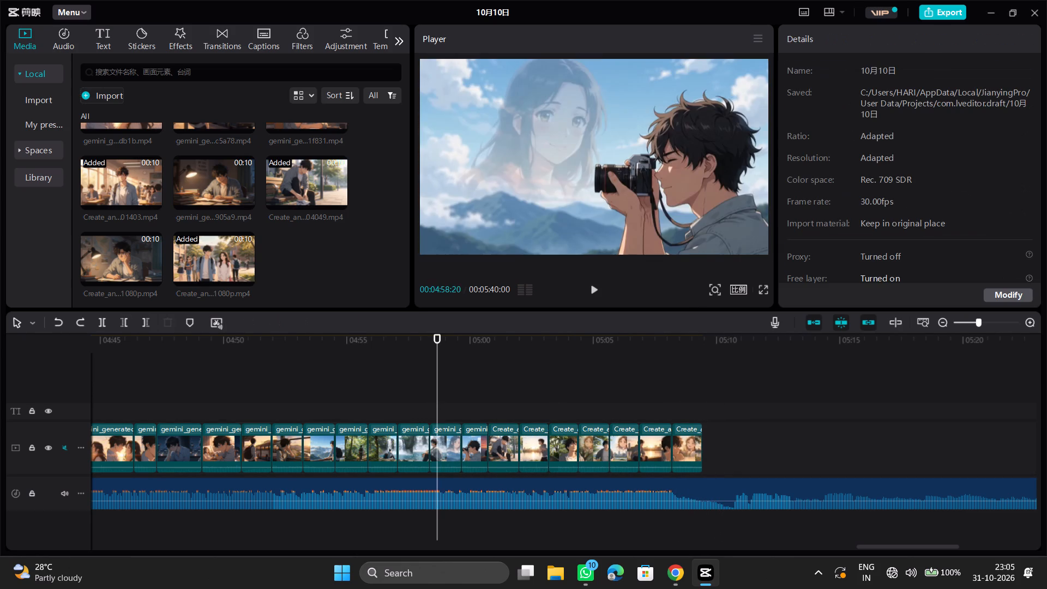
{"action": "left_click", "coordinate": [556, 389]}
{"action": "key", "text": "space"}
{"action": "left_click", "coordinate": [644, 382]}
{"action": "key", "text": "space"}
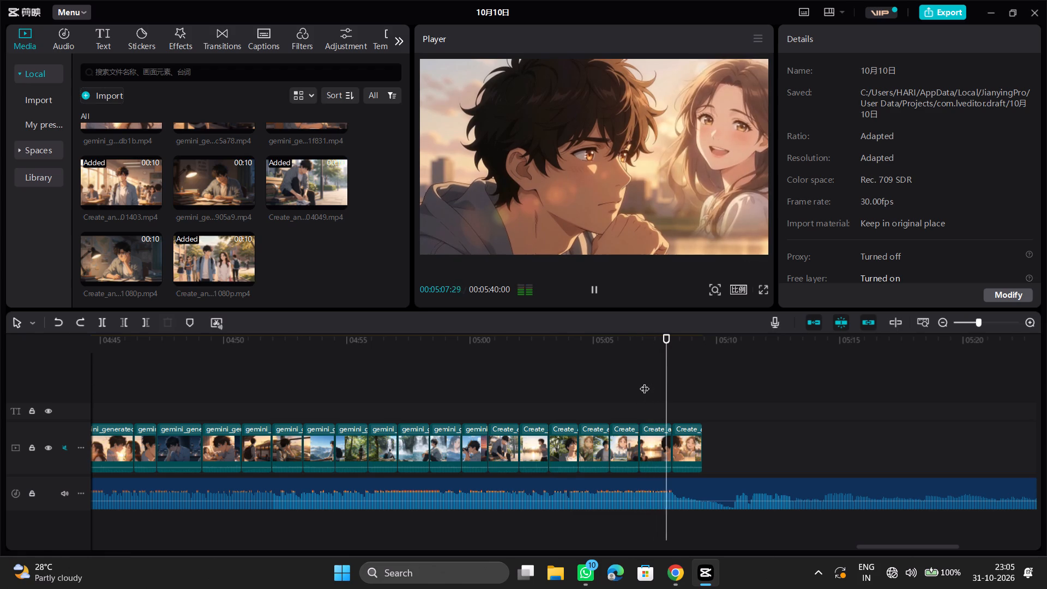
{"action": "key", "text": "space"}
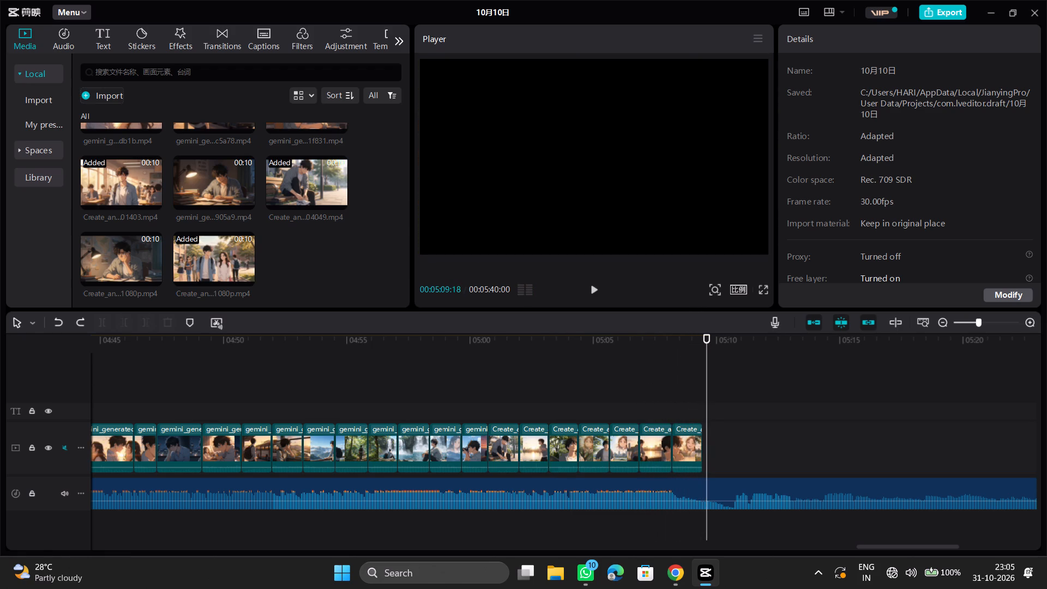
Preview the unused clip that opens at the lamplit desk, examining its mountain hiking, sunset and flower meadow shots.
{"action": "left_click", "coordinate": [118, 265]}
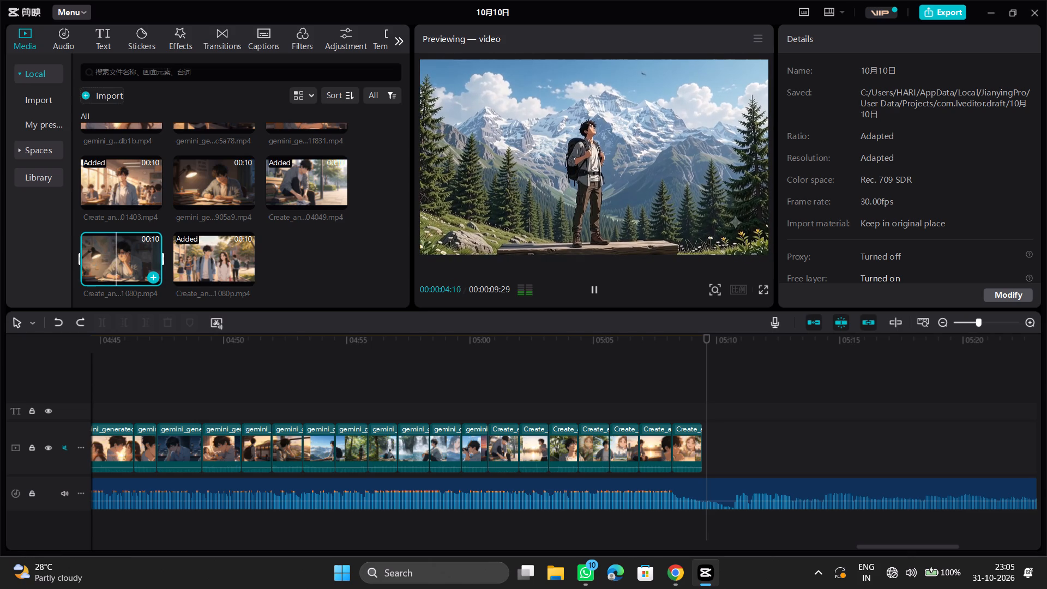
{"action": "key", "text": "space"}
{"action": "key", "text": "space"}
{"action": "key", "text": "space"}
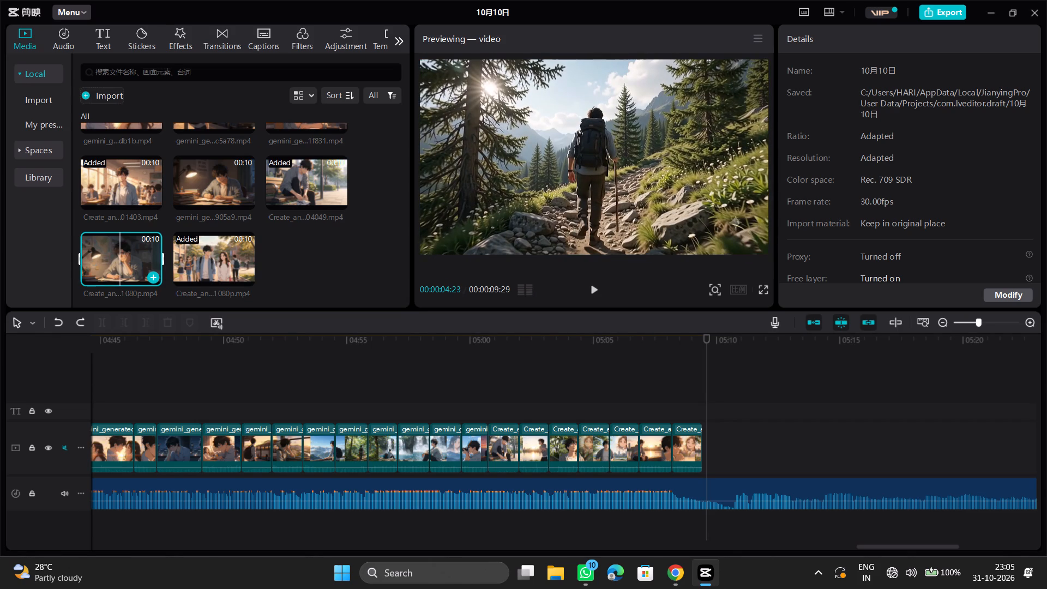
{"action": "key", "text": "space"}
{"action": "key", "text": "space"}
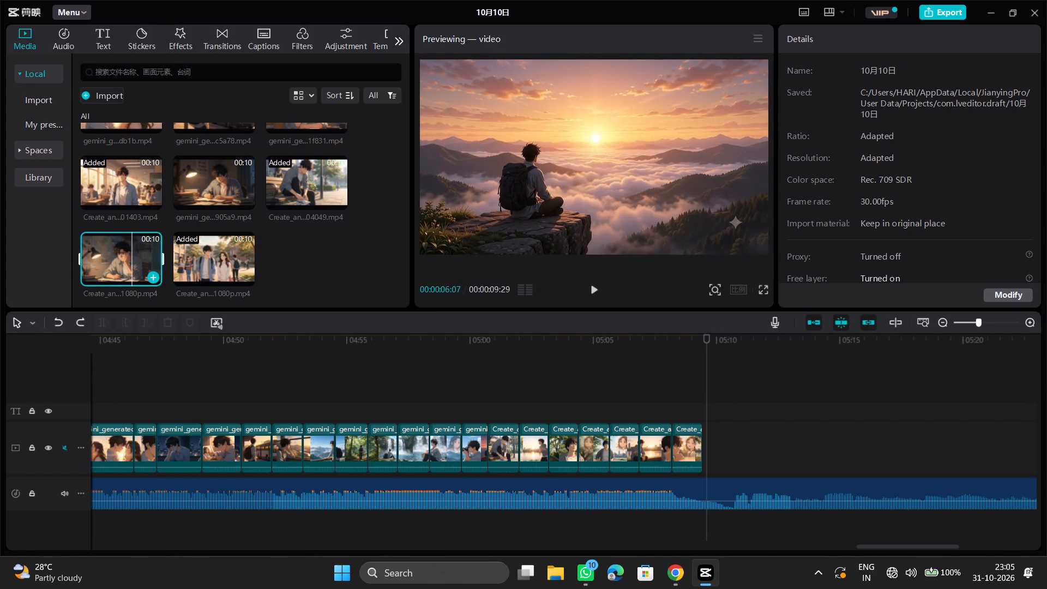
{"action": "key", "text": "space"}
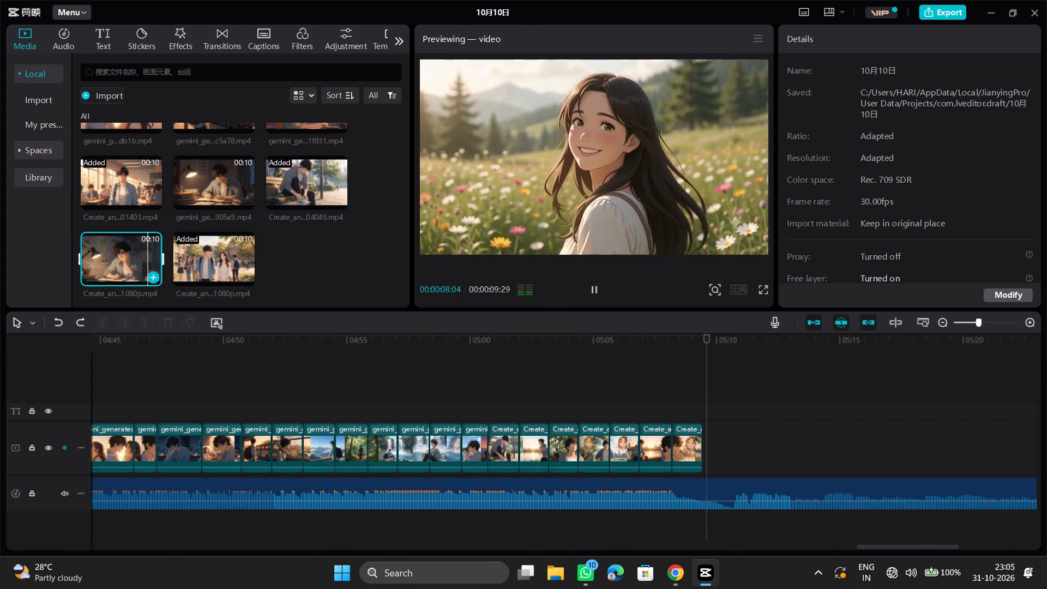
{"action": "key", "text": "space"}
{"action": "key", "text": "space"}
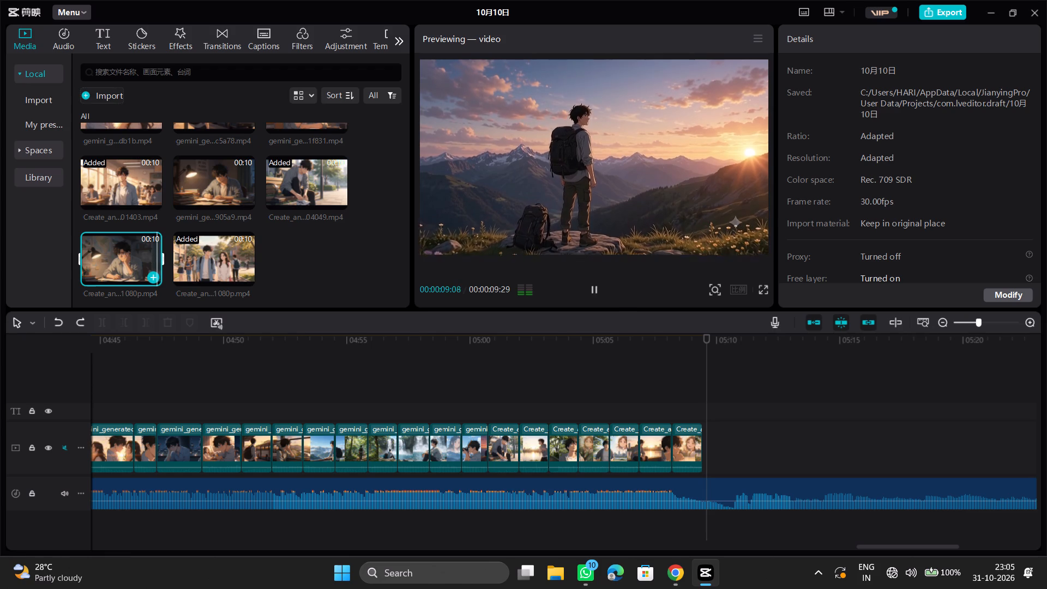
{"action": "key", "text": "space"}
{"action": "key", "text": "space"}
{"action": "key", "text": "space"}
Preview the lamplit desk-writing clip and the comic-panel clip, and append the comic-panel clip ba8c2618 to the end of the video track.
{"action": "left_click", "coordinate": [224, 179]}
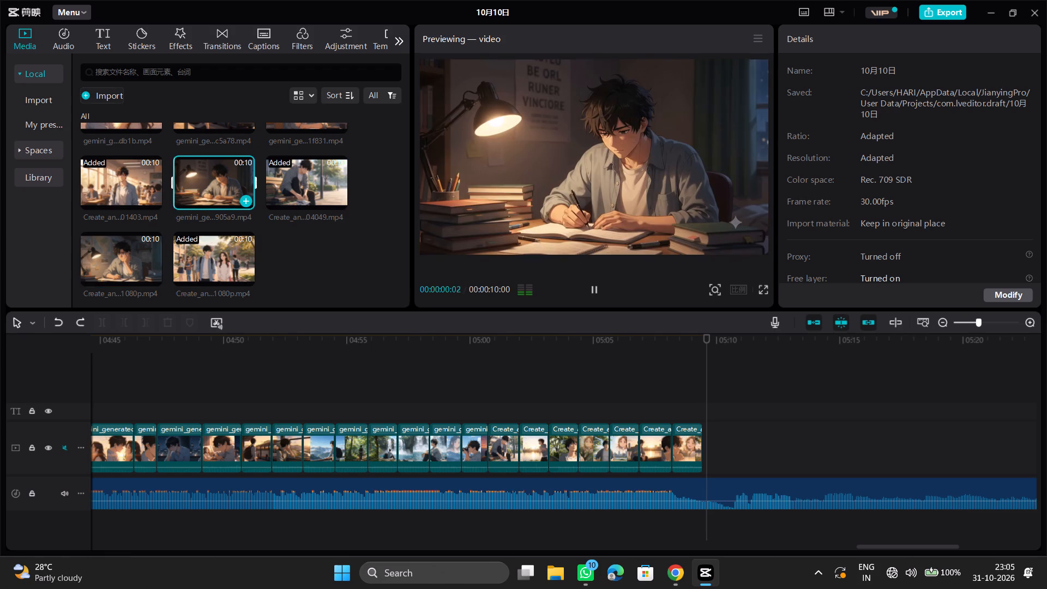
{"action": "scroll", "coordinate": [224, 179], "scroll_direction": "up", "scroll_amount": 1}
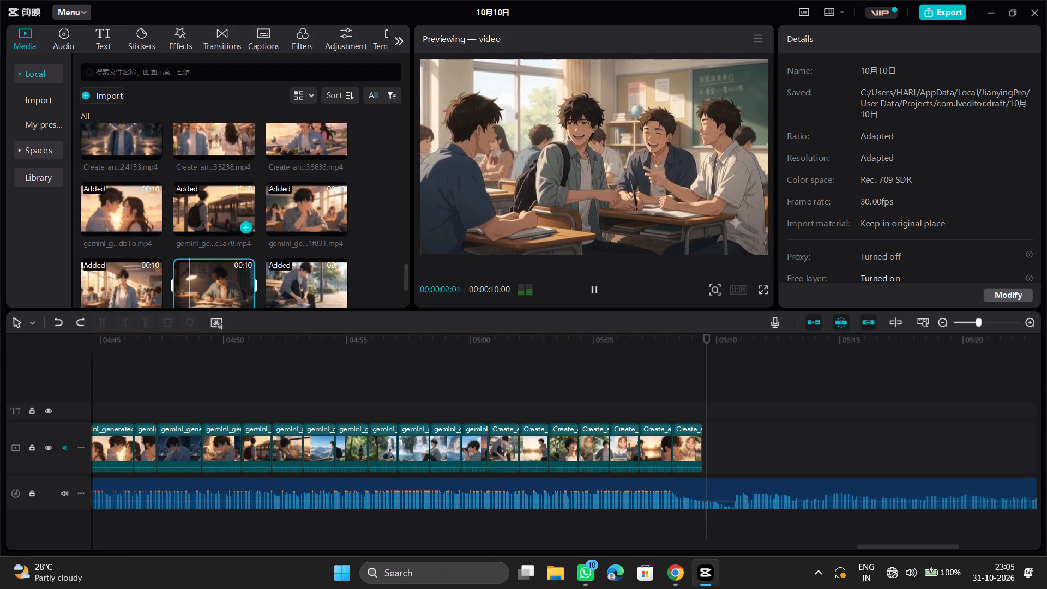
{"action": "scroll", "coordinate": [207, 191], "scroll_direction": "up", "scroll_amount": 2}
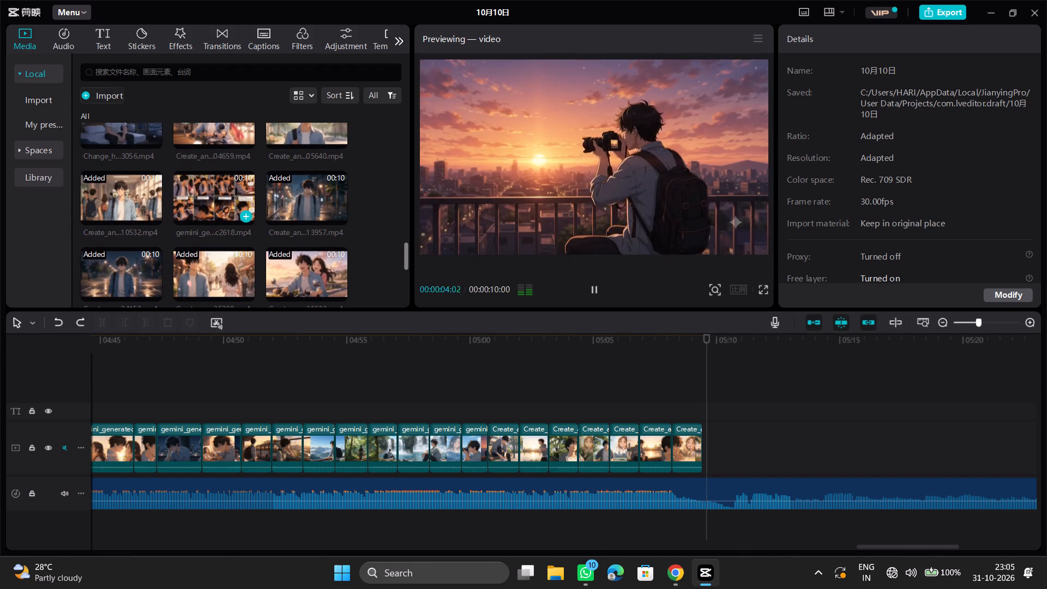
{"action": "scroll", "coordinate": [229, 197], "scroll_direction": "up", "scroll_amount": 1}
{"action": "left_click", "coordinate": [228, 195]}
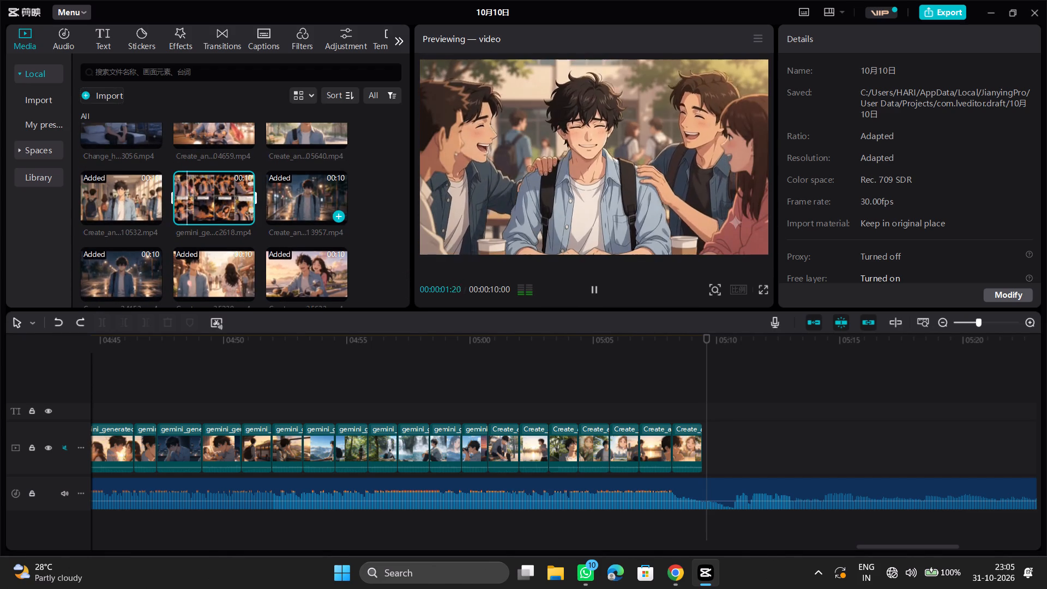
{"action": "key", "text": "space"}
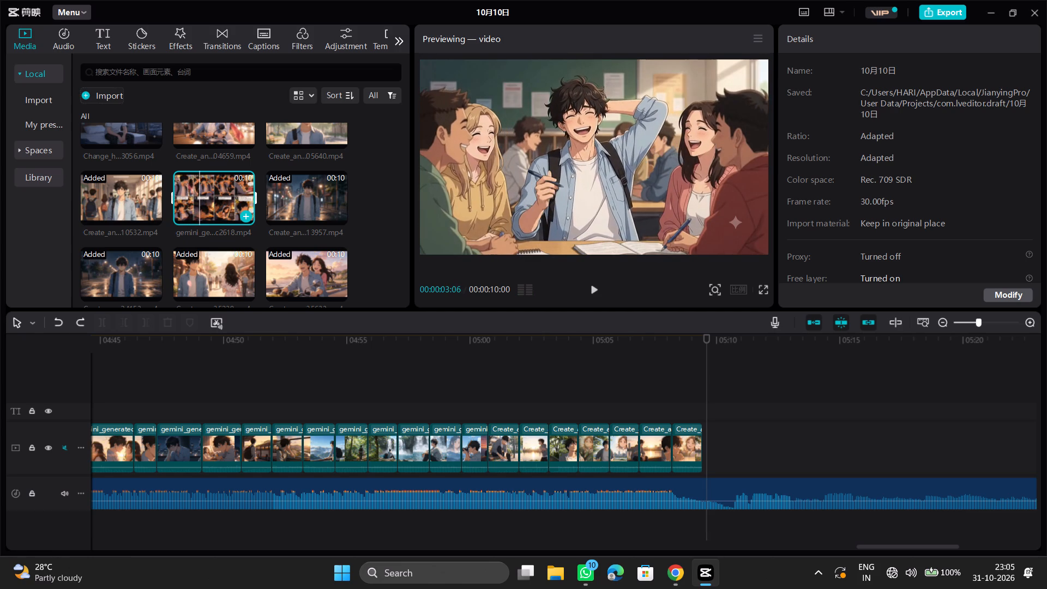
{"action": "left_click_drag", "start_coordinate": [224, 190], "coordinate": [712, 442]}
Play the appended comic-panel clip with the music, examining its laughing, classroom and bedroom shots.
{"action": "left_click", "coordinate": [697, 408]}
{"action": "key", "text": "space"}
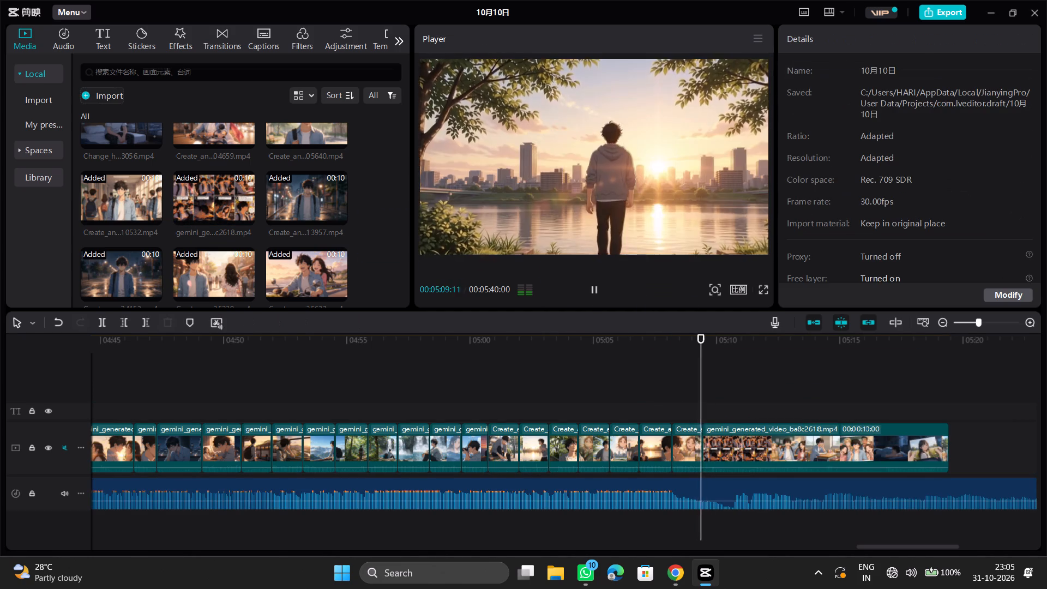
{"action": "key", "text": "space"}
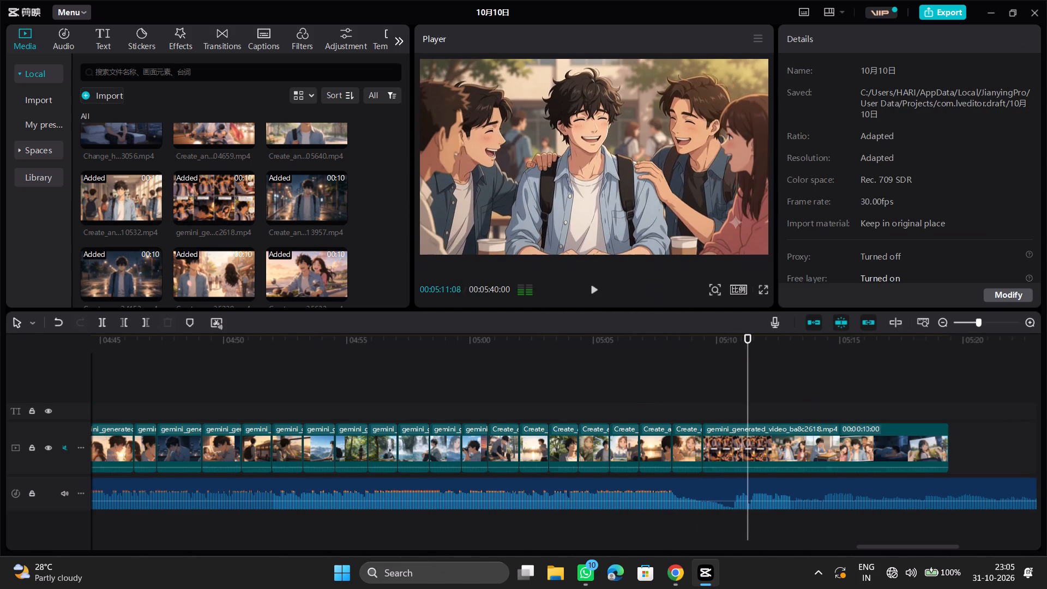
{"action": "key", "text": "space"}
{"action": "key", "text": "space"}
{"action": "key", "text": "space"}
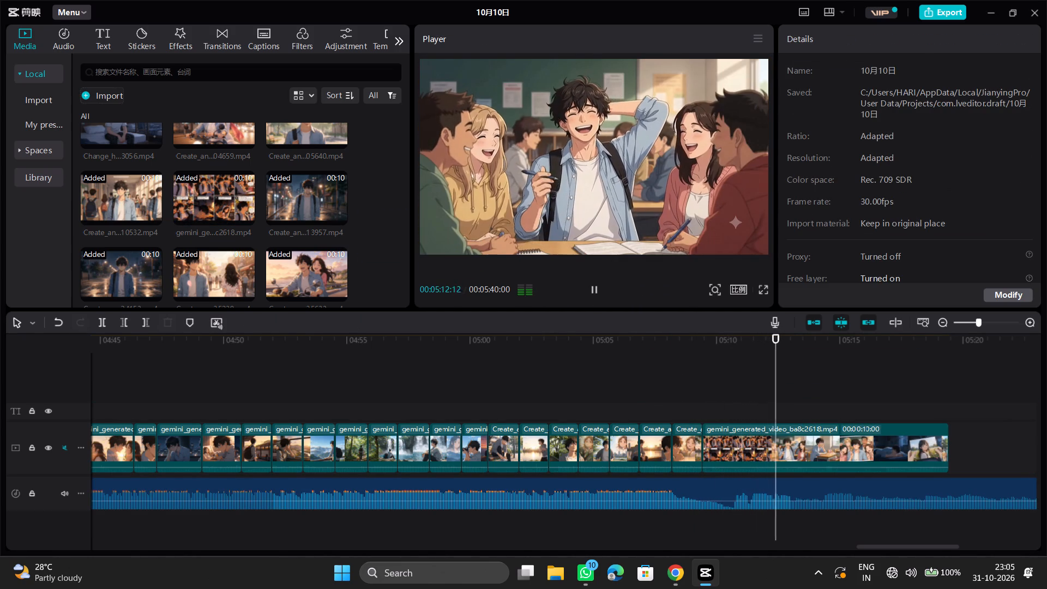
{"action": "key", "text": "space"}
{"action": "key", "text": "space"}
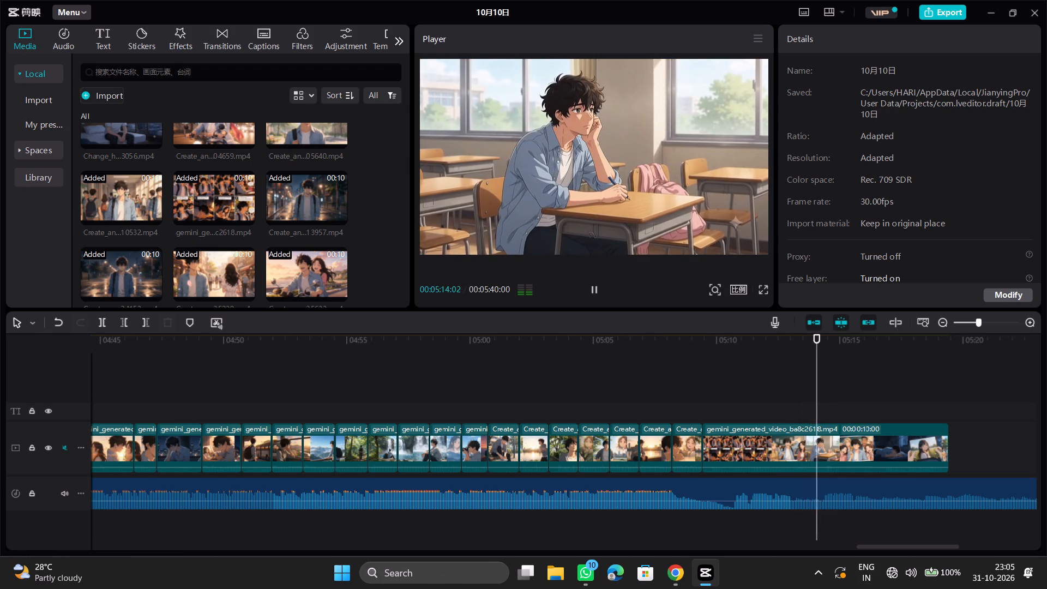
{"action": "scroll", "coordinate": [772, 416], "scroll_direction": "left", "scroll_amount": 3}
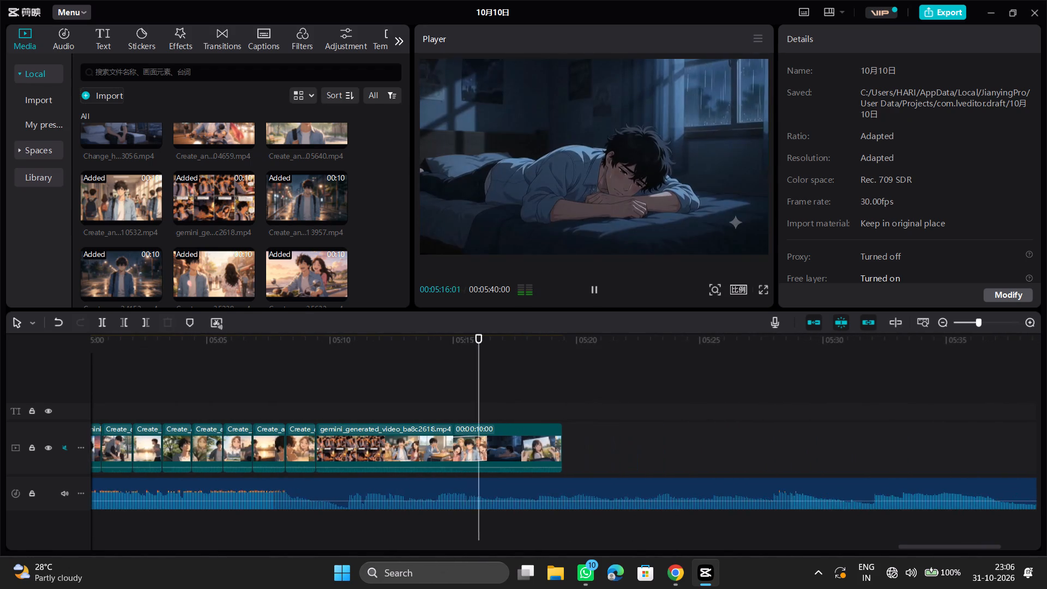
{"action": "scroll", "coordinate": [772, 417], "scroll_direction": "right", "scroll_amount": 1}
Trim the comic-panel opening off the start of the appended clip, shortening it to 00:00:08:12.
{"action": "left_click", "coordinate": [545, 410]}
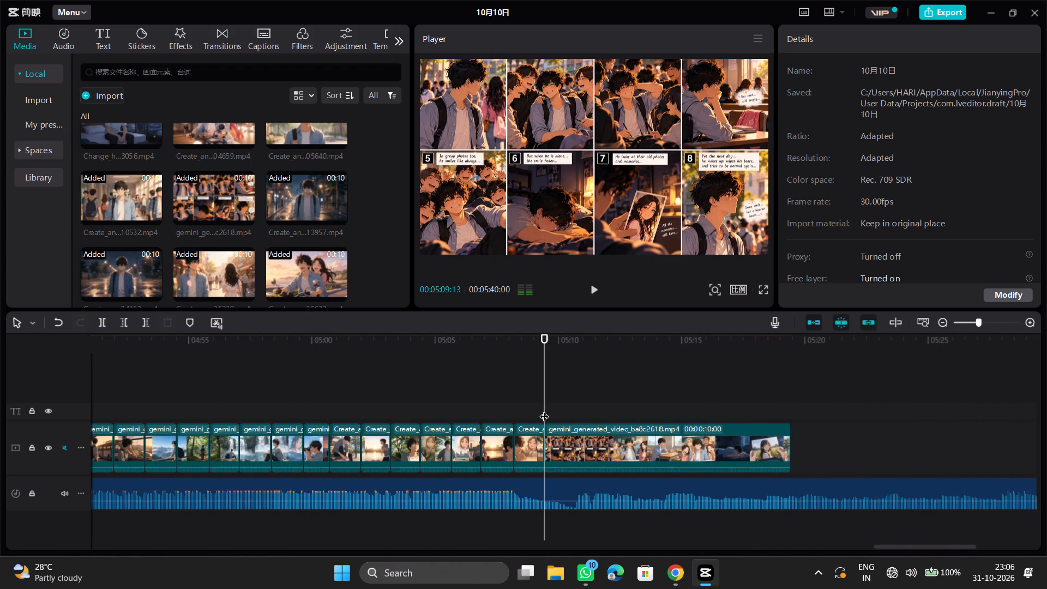
{"action": "key", "text": "space"}
{"action": "key", "text": "space"}
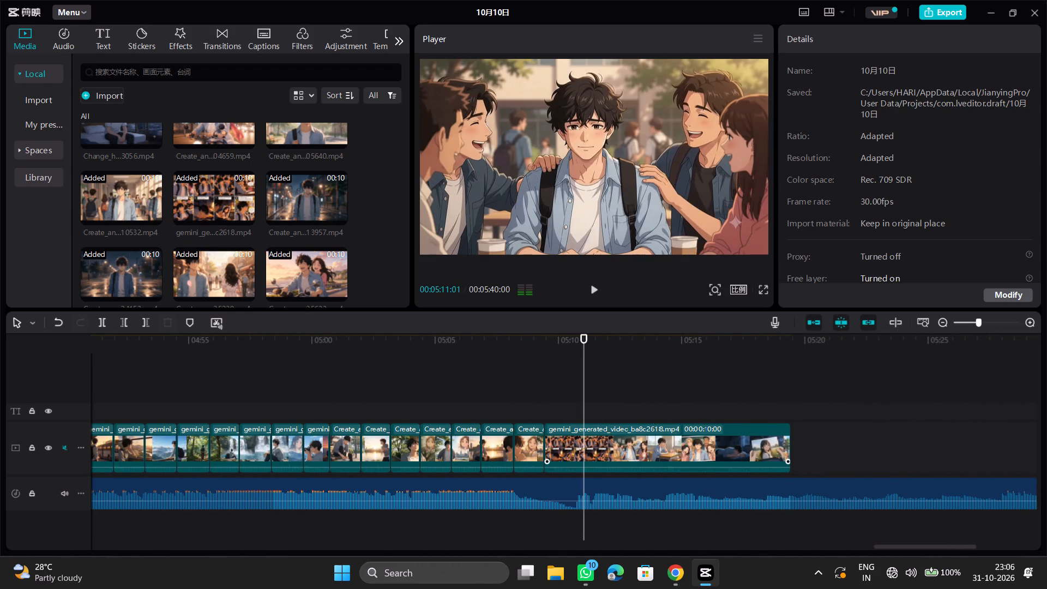
{"action": "left_click", "coordinate": [582, 435]}
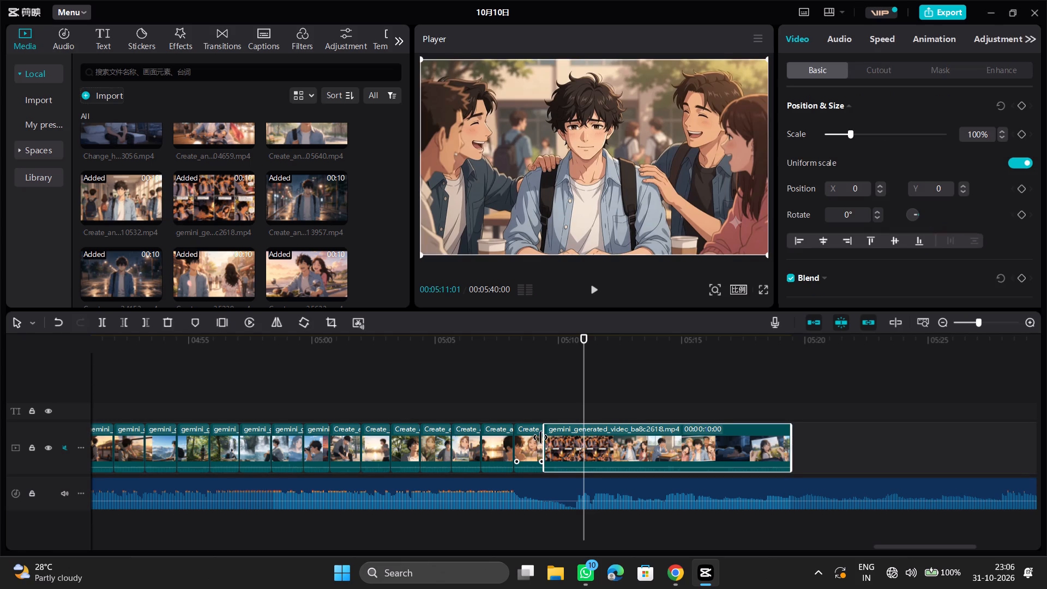
{"action": "left_click_drag", "start_coordinate": [541, 438], "coordinate": [582, 453]}
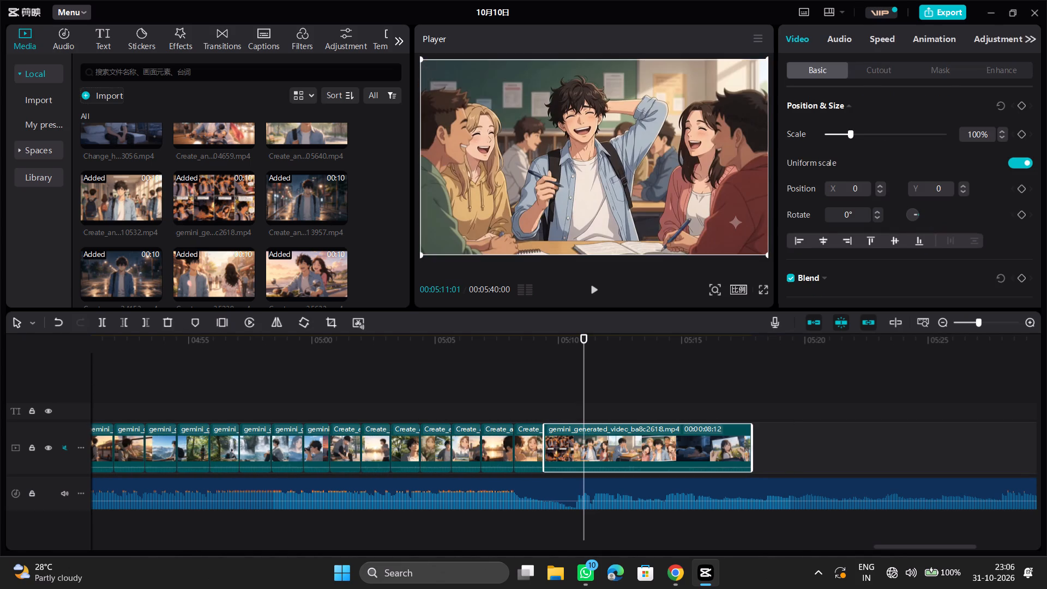
Check the trimmed clip's closing shots and crop it at 16:9, cutting away the lower-right corner with the sparkle watermark.
{"action": "left_click", "coordinate": [597, 383]}
{"action": "left_click_drag", "start_coordinate": [597, 382], "coordinate": [717, 437]}
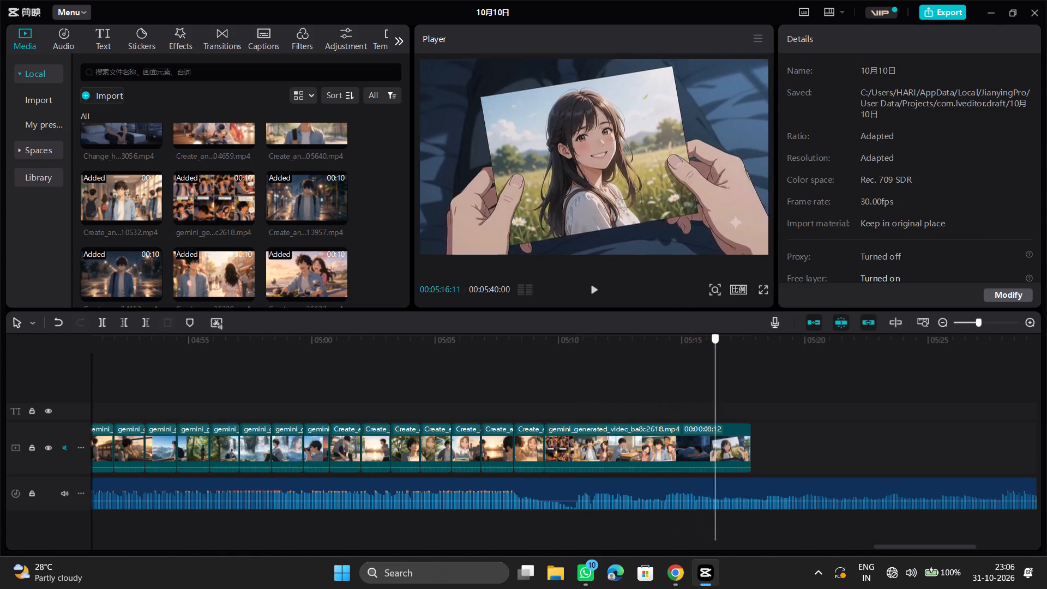
{"action": "left_click_drag", "start_coordinate": [717, 437], "coordinate": [741, 459]}
{"action": "right_click", "coordinate": [680, 454]}
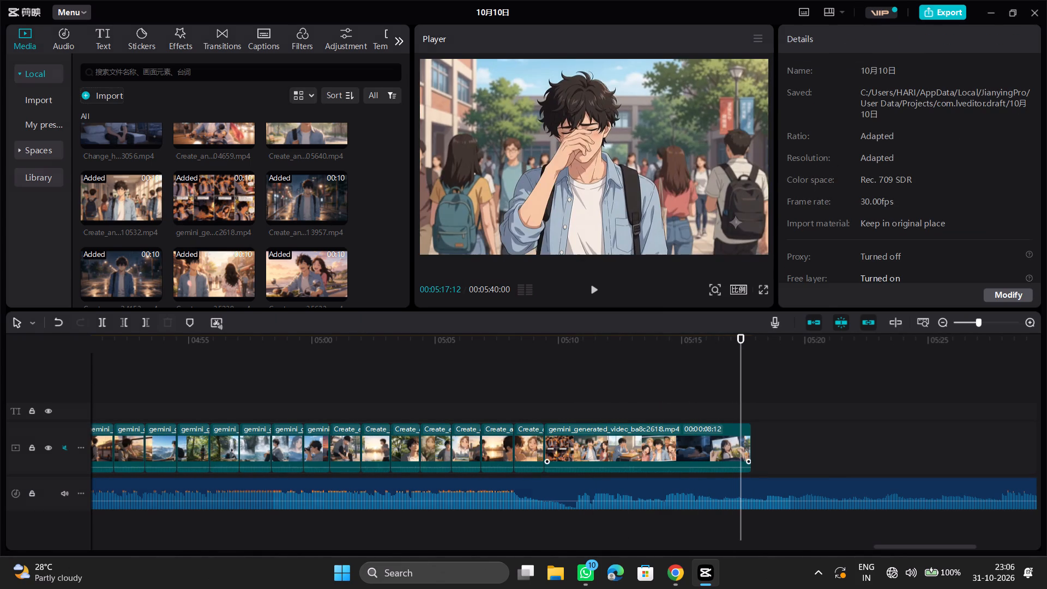
{"action": "left_click", "coordinate": [789, 181]}
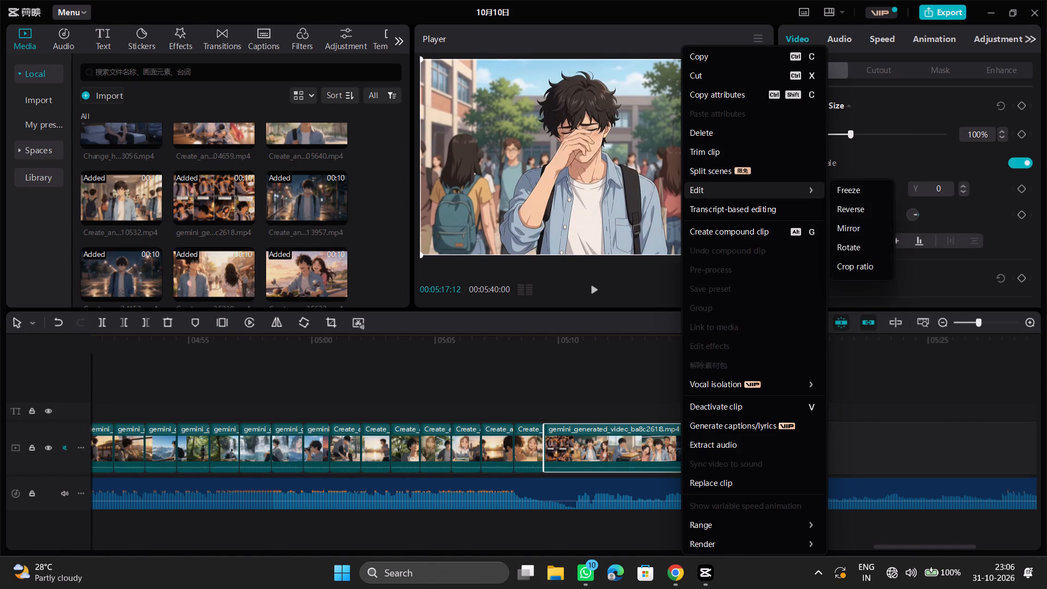
{"action": "left_click", "coordinate": [855, 265]}
{"action": "left_click", "coordinate": [733, 166]}
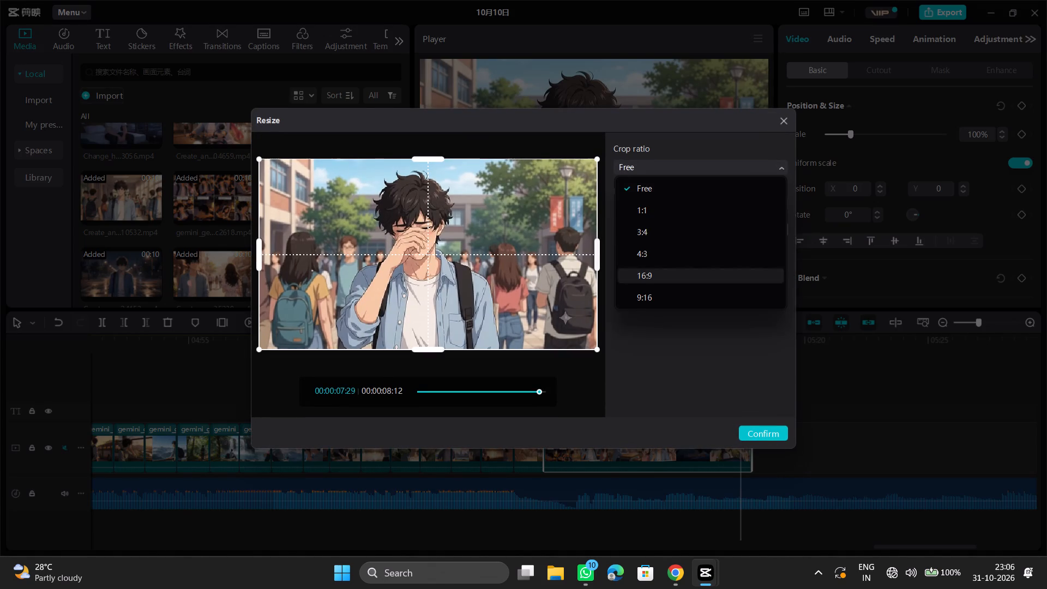
{"action": "left_click", "coordinate": [702, 275]}
{"action": "left_click_drag", "start_coordinate": [597, 349], "coordinate": [561, 340]}
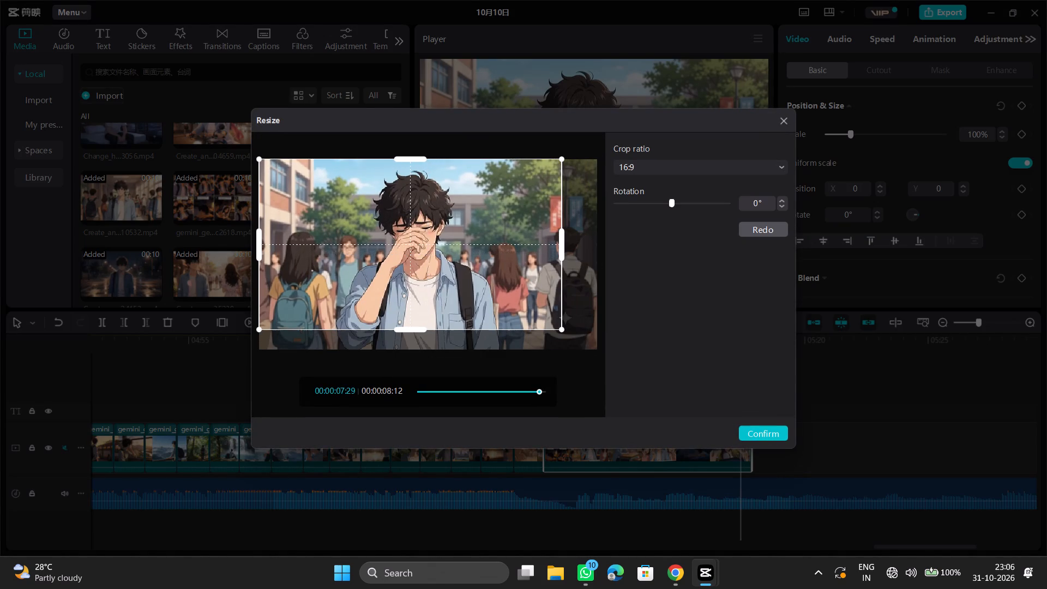
{"action": "left_click_drag", "start_coordinate": [561, 340], "coordinate": [559, 340]}
{"action": "left_click", "coordinate": [755, 431]}
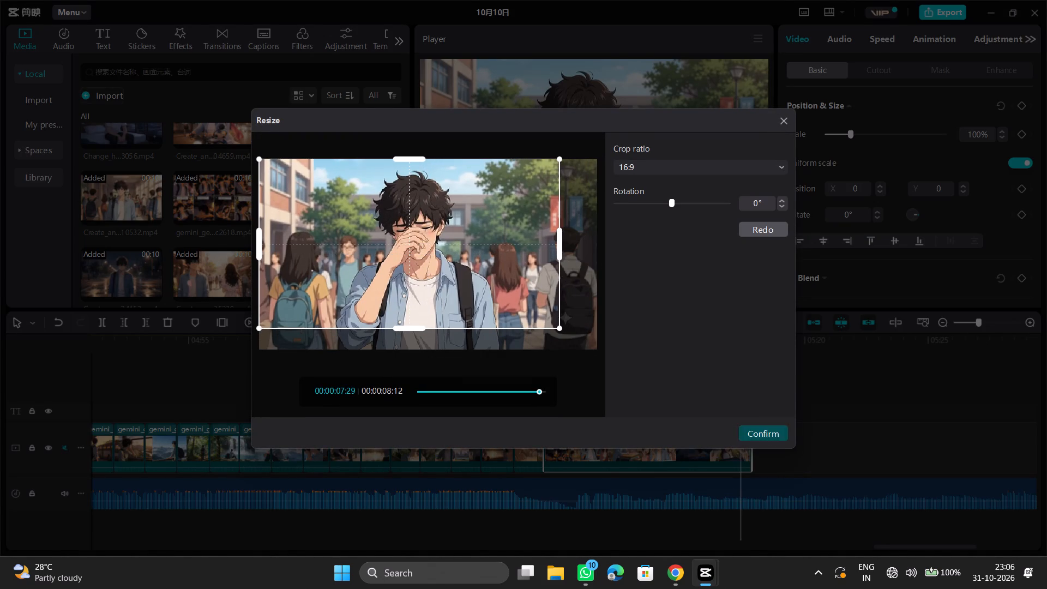
Split the cropped clip into separate scenes.
{"action": "right_click", "coordinate": [653, 447]}
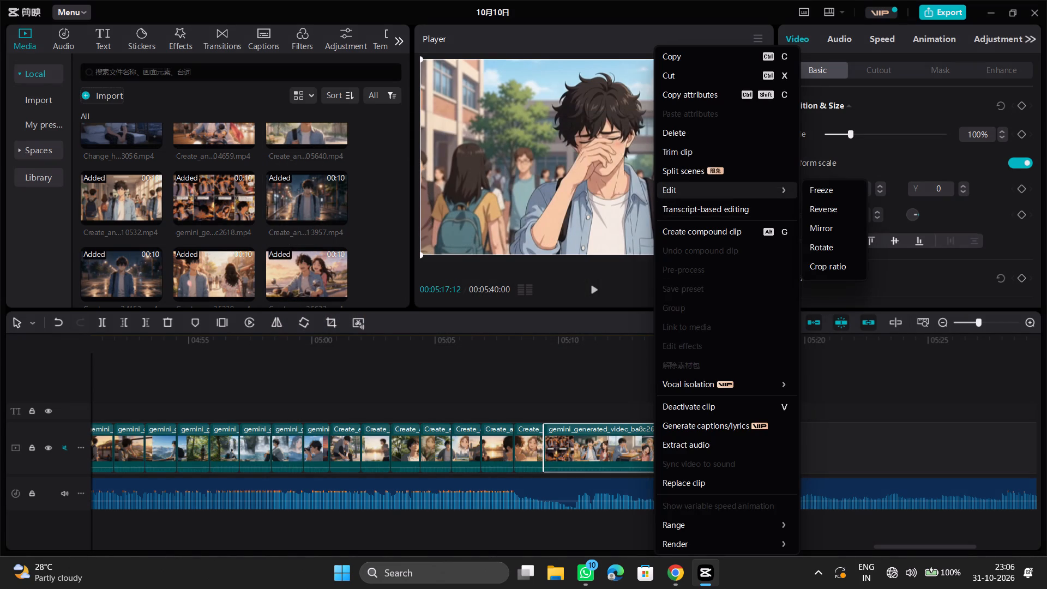
{"action": "left_click", "coordinate": [744, 171]}
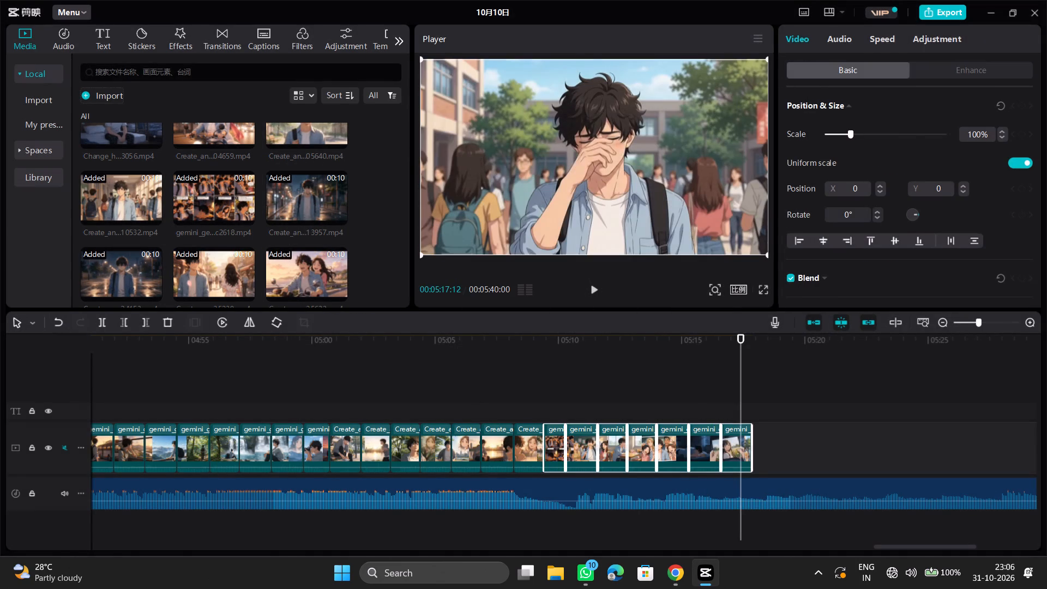
Move the last split scene, with the girl's photo and the boy wiping his eyes, ahead of the other new scenes.
{"action": "left_click", "coordinate": [696, 388]}
{"action": "left_click", "coordinate": [728, 386]}
{"action": "key", "text": "space"}
{"action": "key", "text": "space"}
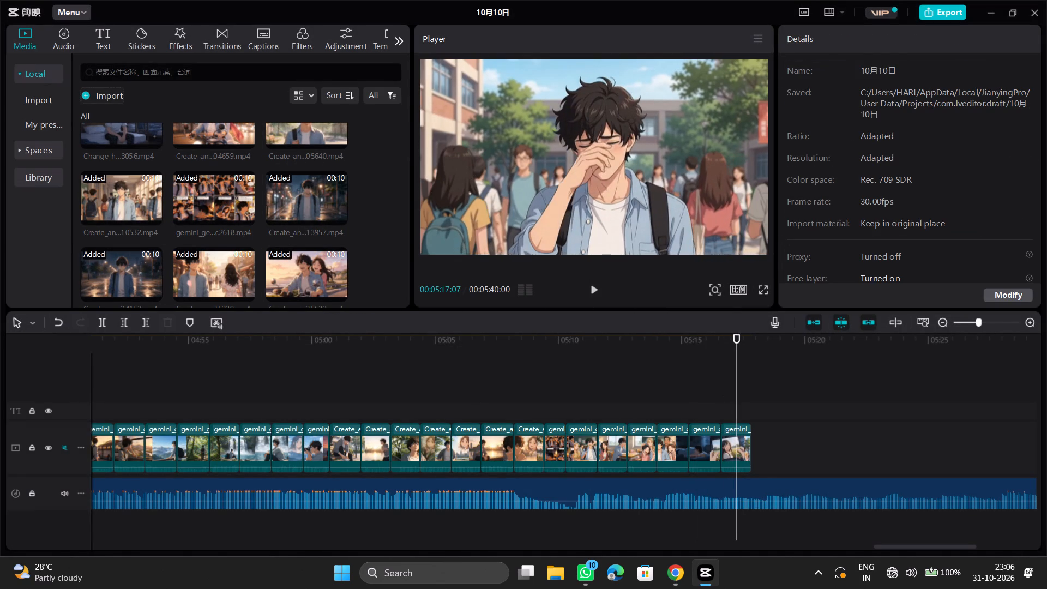
{"action": "left_click_drag", "start_coordinate": [735, 444], "coordinate": [546, 450]}
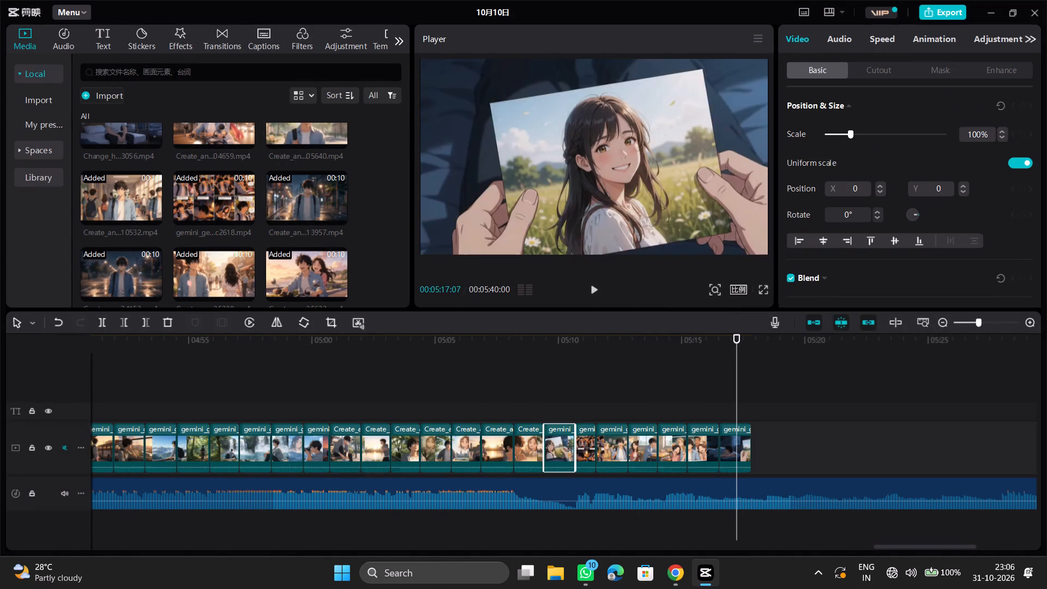
Play the reordered scenes with the music, checking the transition from the photo scene into the short scene of laughing friends.
{"action": "left_click", "coordinate": [517, 408]}
{"action": "key", "text": "space"}
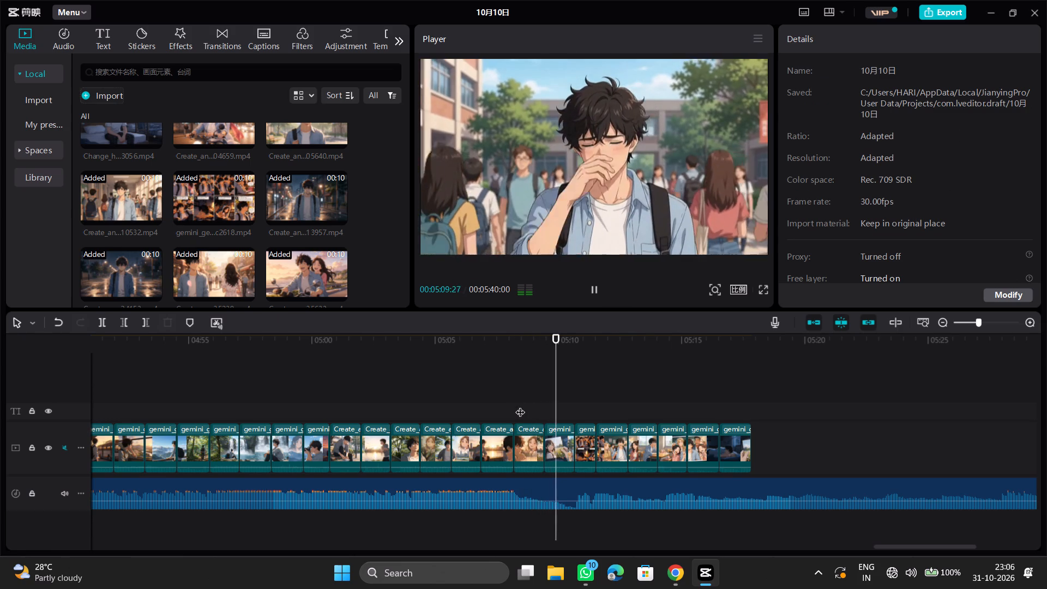
{"action": "key", "text": "space"}
{"action": "key", "text": "space"}
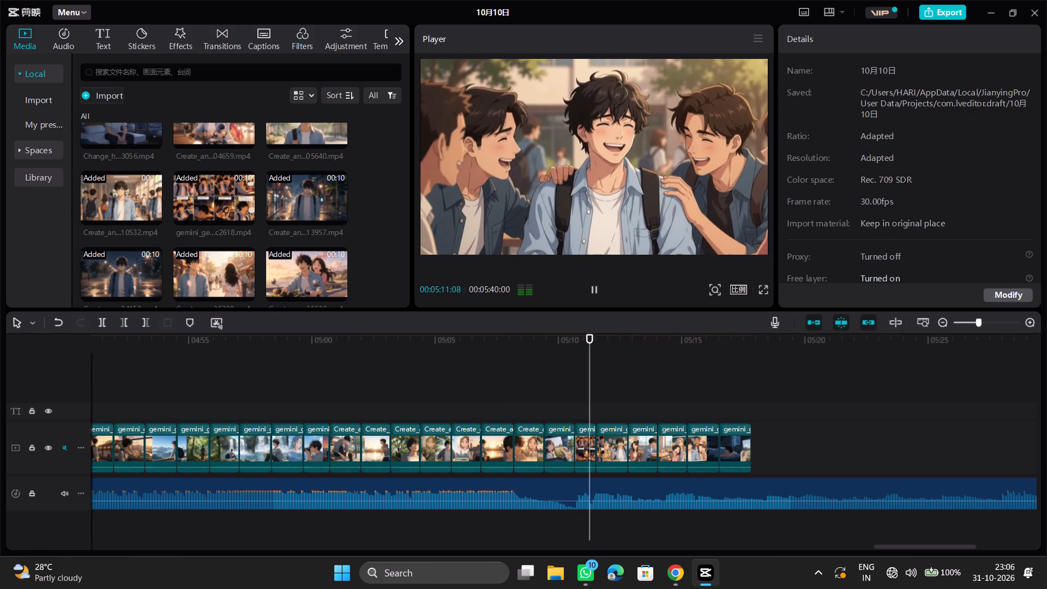
{"action": "key", "text": "space"}
{"action": "key", "text": "space"}
{"action": "left_click", "coordinate": [581, 397]}
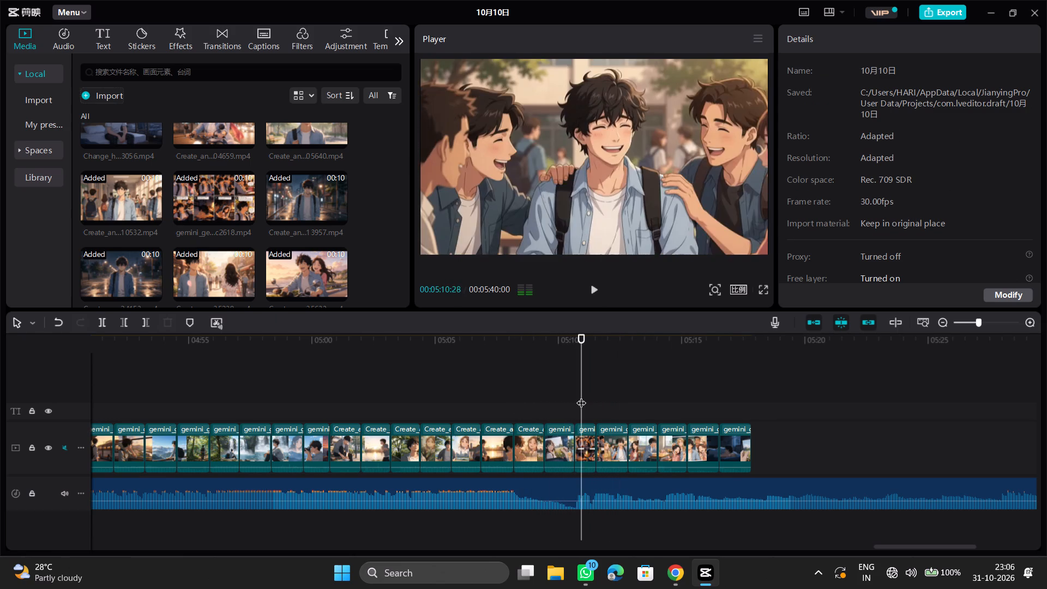
{"action": "key", "text": "space"}
{"action": "left_click", "coordinate": [577, 393]}
{"action": "key", "text": "space"}
{"action": "key", "text": "space"}
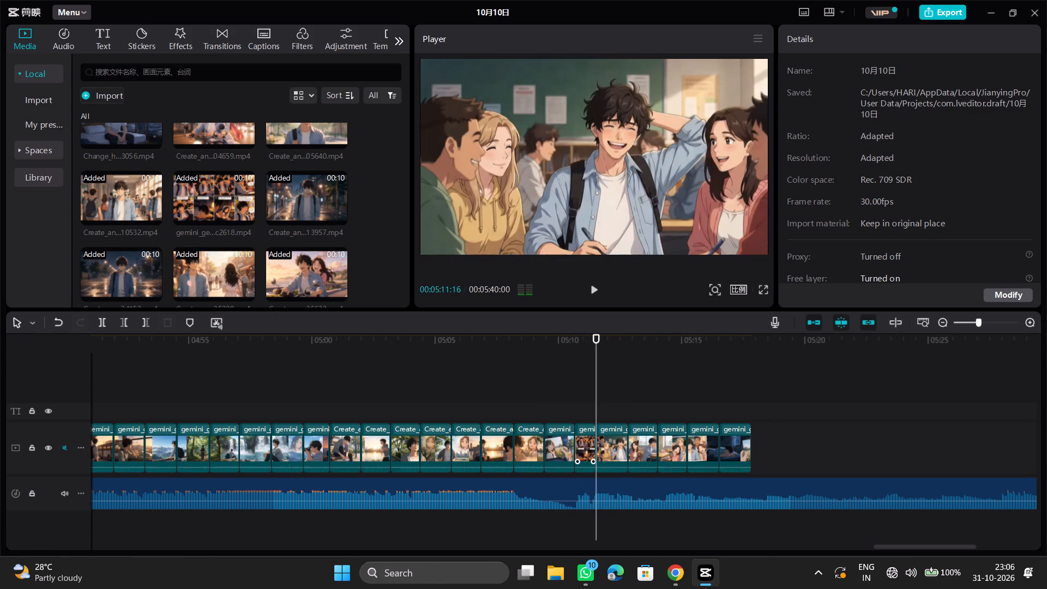
Slow the short laughing-friends scene after the photo scene to 0.6x speed, for a duration of 1.5 s.
{"action": "left_click", "coordinate": [588, 442]}
{"action": "left_click", "coordinate": [576, 388]}
{"action": "left_click_drag", "start_coordinate": [576, 388], "coordinate": [583, 395]}
{"action": "left_click", "coordinate": [583, 424]}
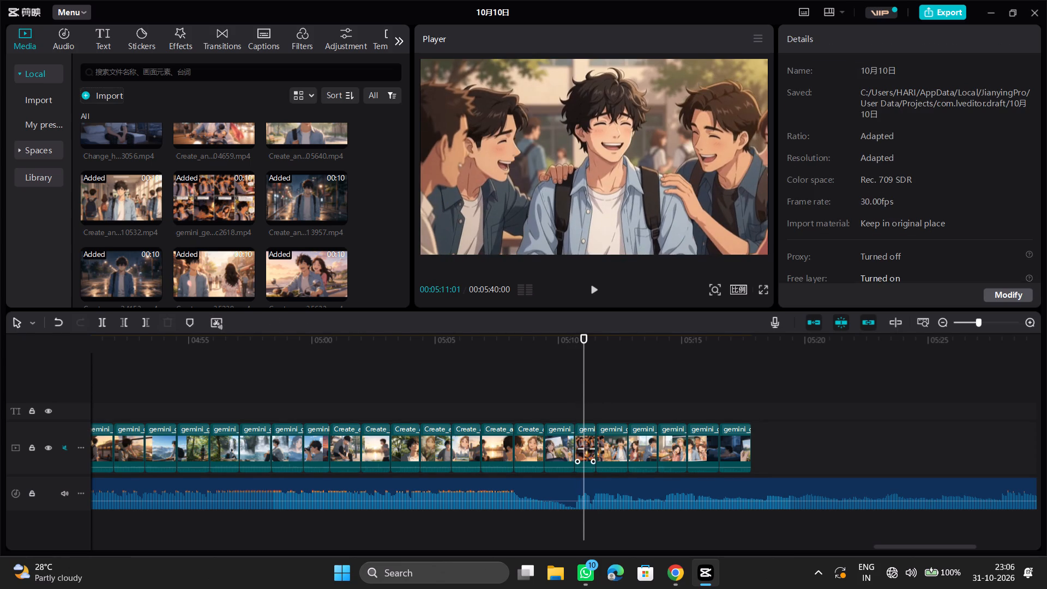
{"action": "left_click", "coordinate": [889, 43]}
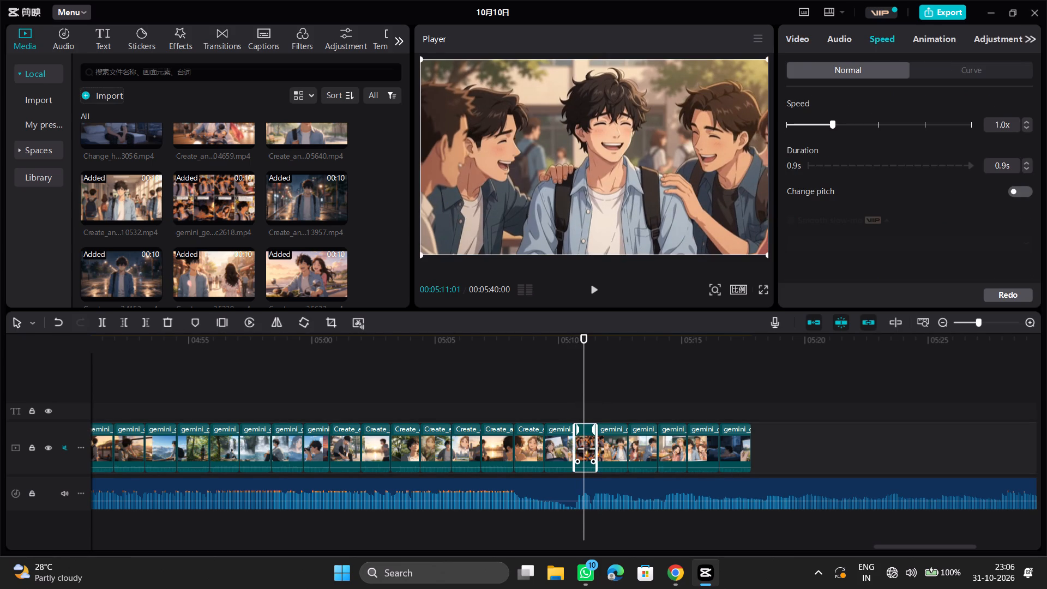
{"action": "left_click_drag", "start_coordinate": [832, 129], "coordinate": [813, 124]}
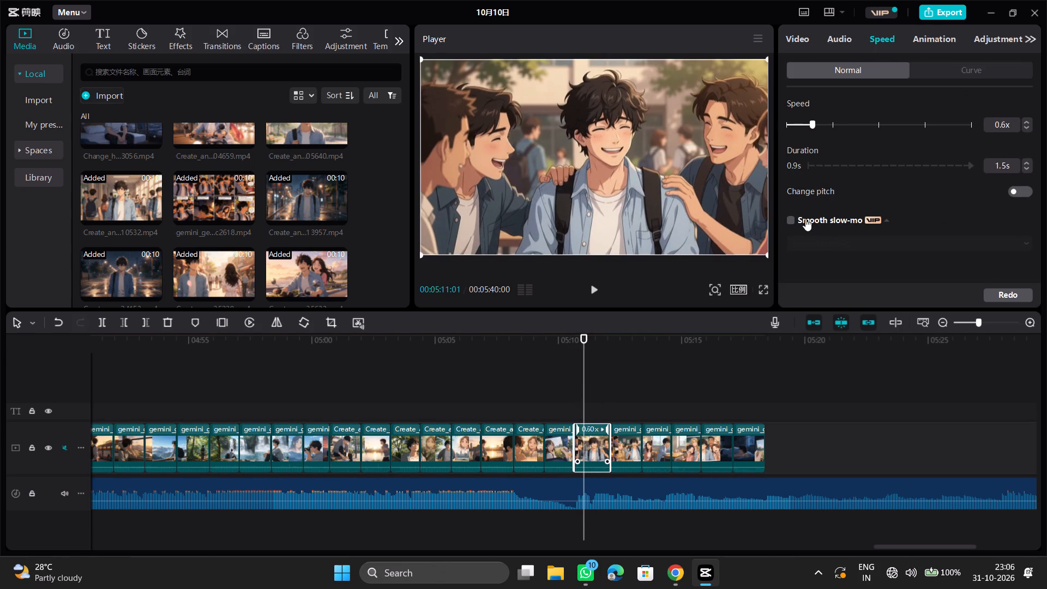
Apply Smooth slow-mo with the Optical flow method to the 0.6x laughing-friends scene.
{"action": "left_click", "coordinate": [789, 217]}
{"action": "left_click", "coordinate": [812, 237]}
{"action": "left_click", "coordinate": [818, 297]}
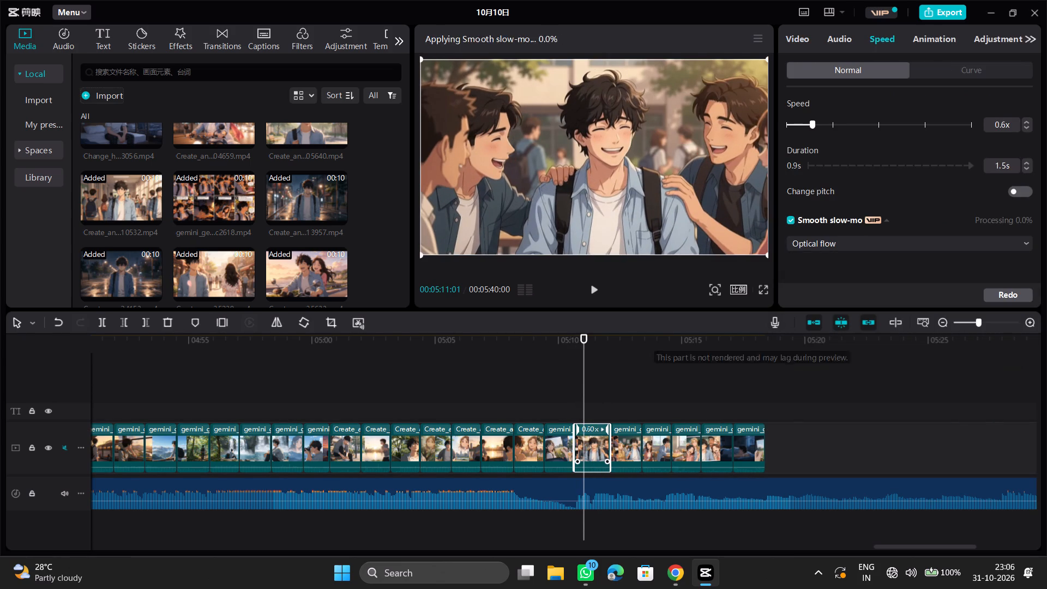
Play the slowed laughing-friends scene with the music, checking how its slow motion looks.
{"action": "left_click", "coordinate": [519, 369]}
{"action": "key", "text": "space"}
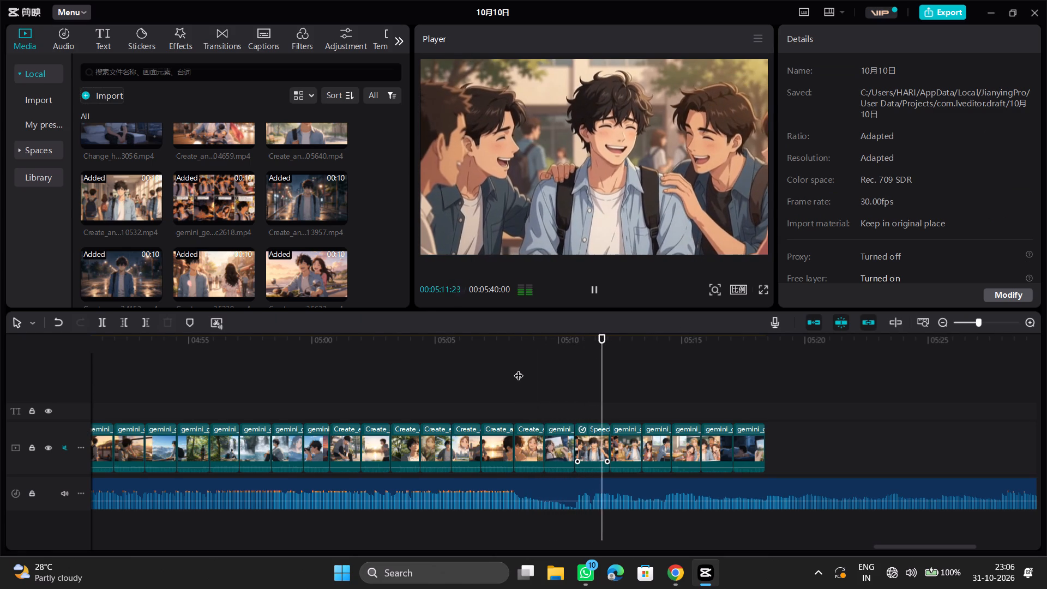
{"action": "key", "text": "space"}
{"action": "left_click", "coordinate": [591, 390]}
{"action": "left_click", "coordinate": [596, 443]}
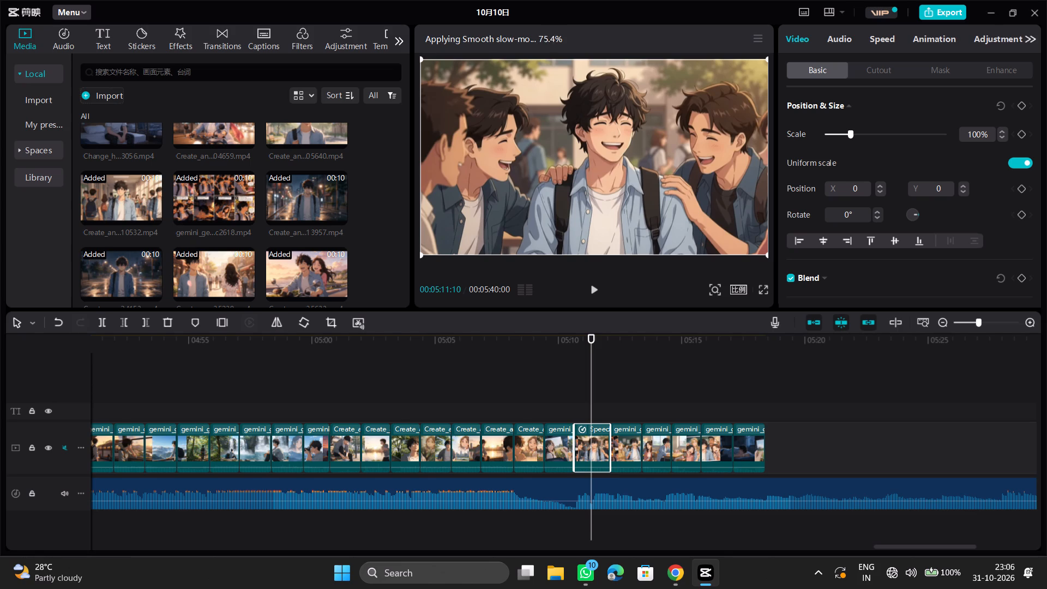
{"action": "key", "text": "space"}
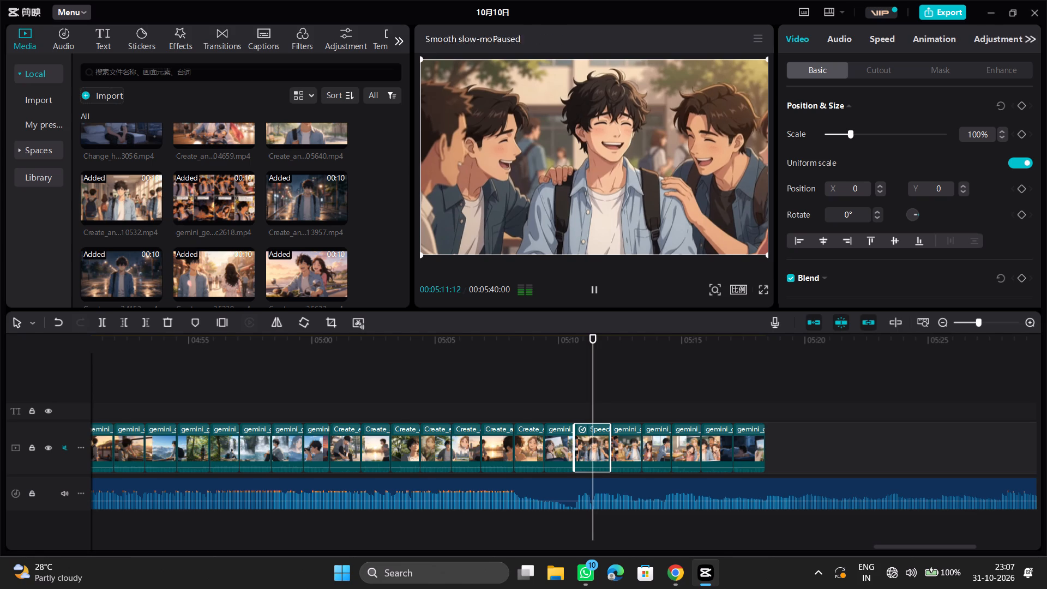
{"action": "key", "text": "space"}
Switch to the browser by opening the sign-in page for the Wi-Fi connection that needs action.
{"action": "left_click", "coordinate": [910, 575]}
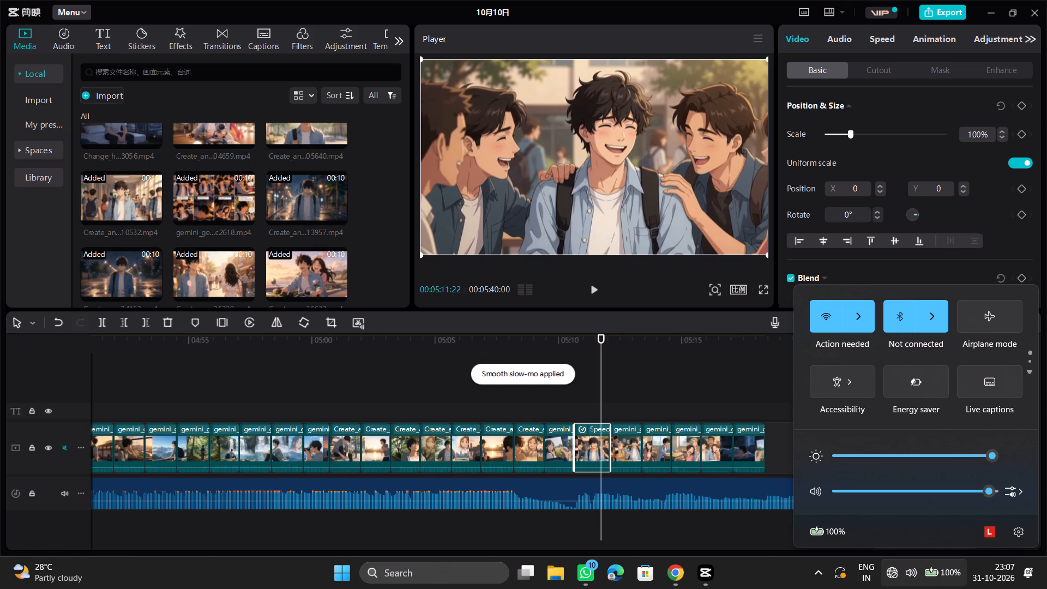
{"action": "left_click", "coordinate": [862, 317]}
{"action": "left_click", "coordinate": [852, 355]}
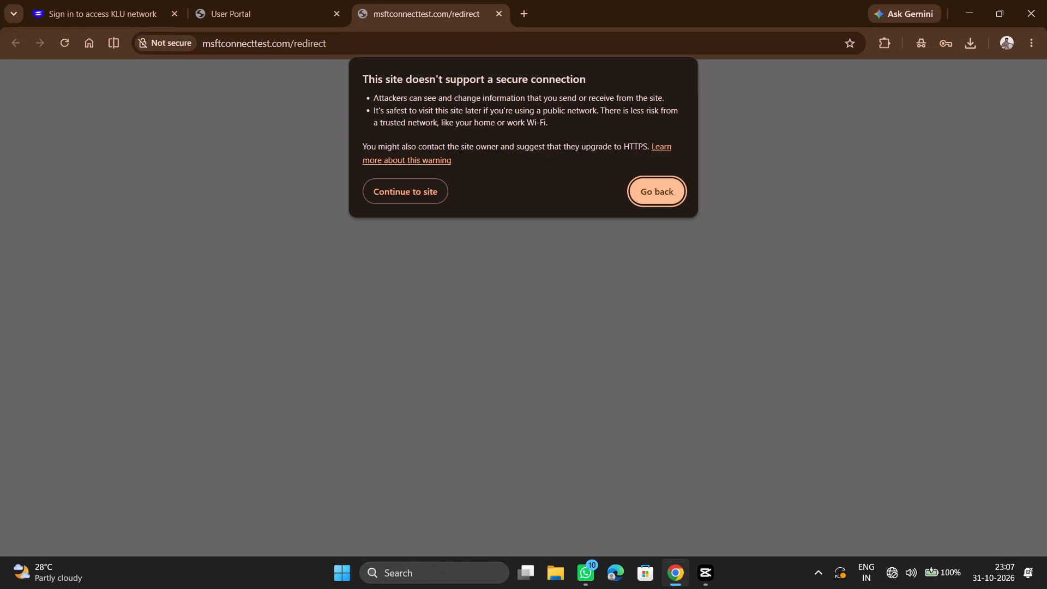
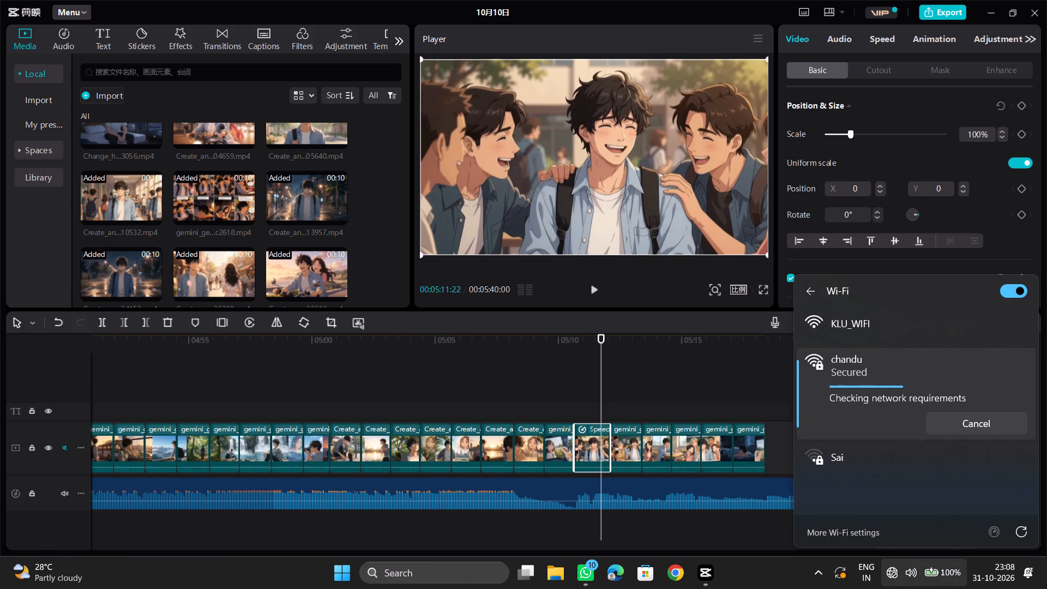
Dismiss the Wi-Fi network list and show the hidden system tray icons.
{"action": "left_click", "coordinate": [916, 575]}
{"action": "left_click", "coordinate": [815, 579]}
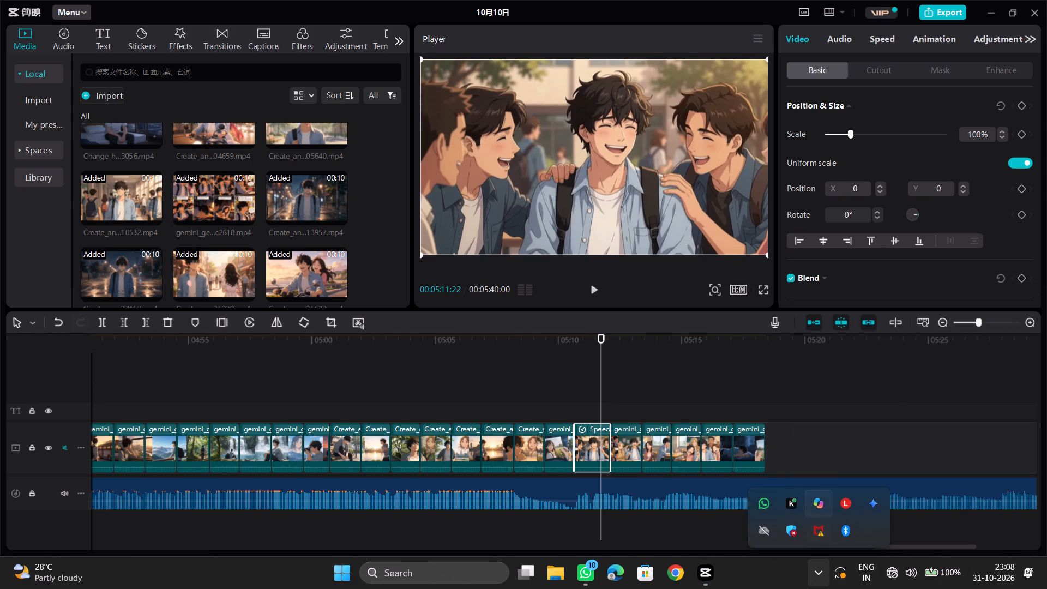
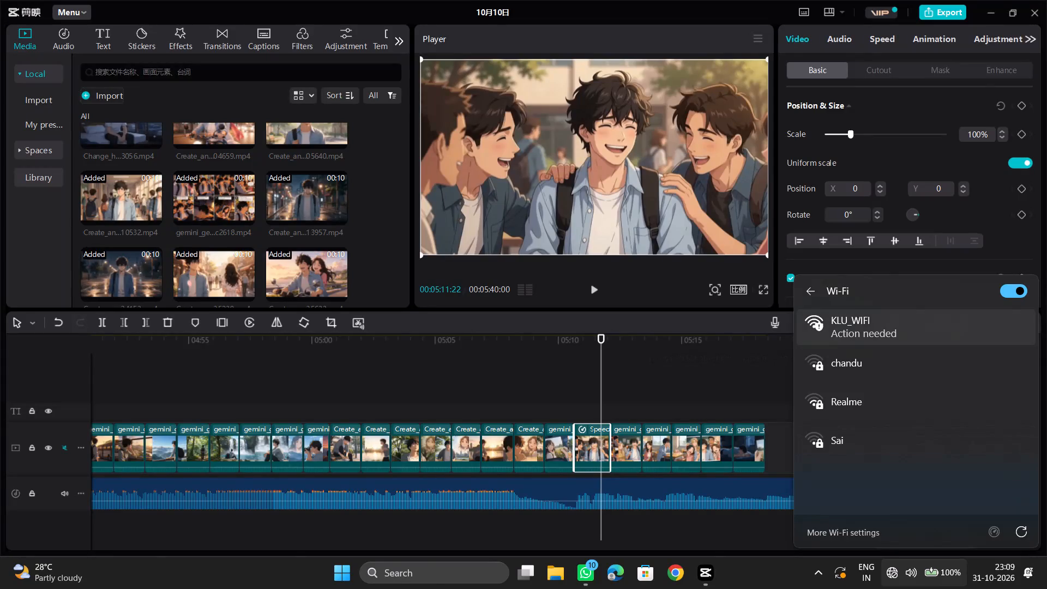
Connect the computer to the secured Wi-Fi network chandu.
{"action": "left_click", "coordinate": [809, 394]}
{"action": "left_click", "coordinate": [850, 358]}
{"action": "left_click", "coordinate": [944, 429]}
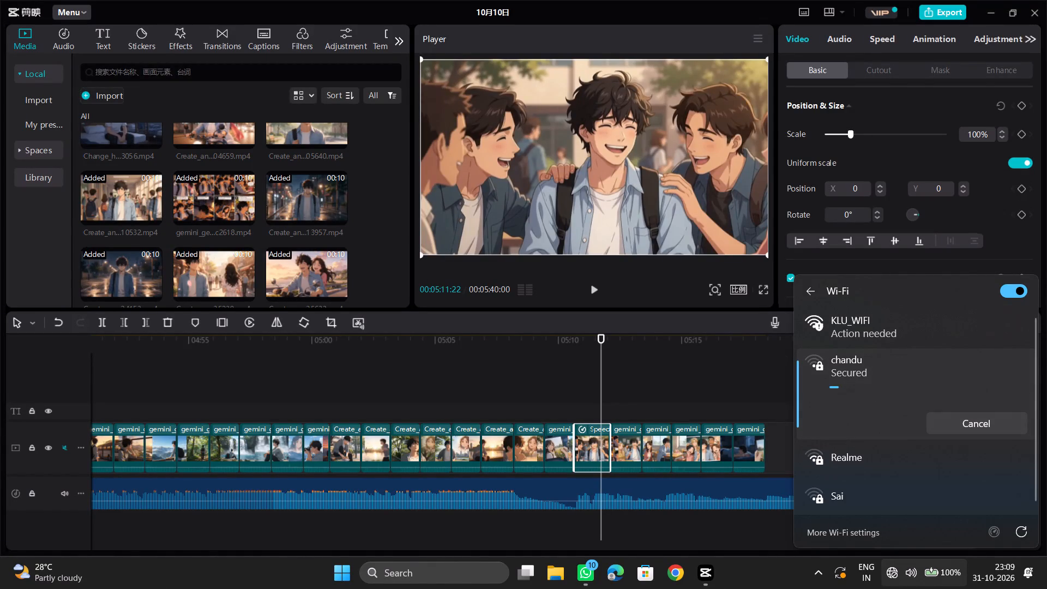
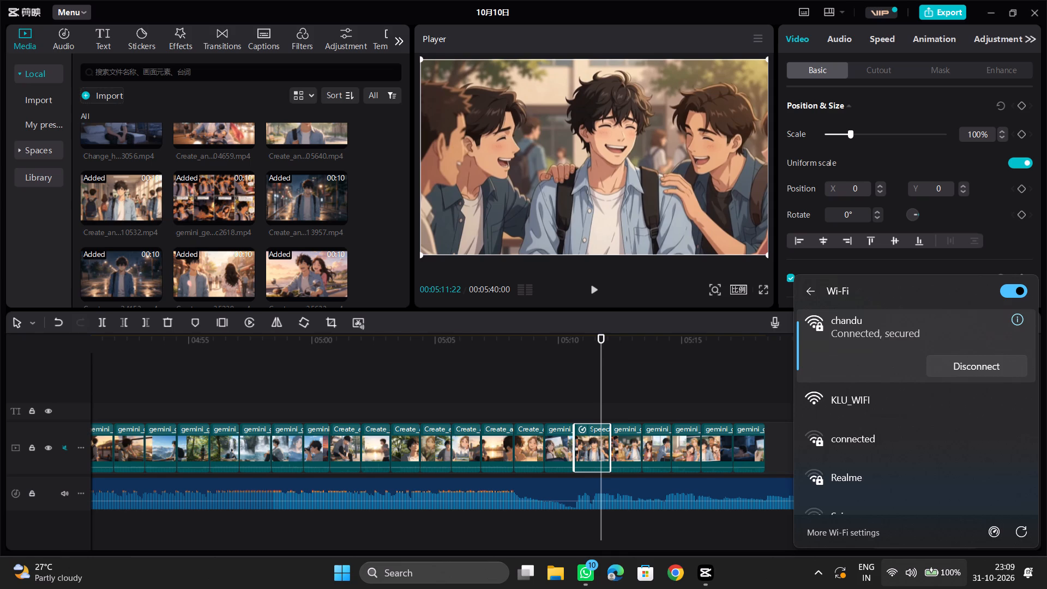
Close the Wi-Fi network list and show the hidden system tray icons.
{"action": "left_click", "coordinate": [941, 568]}
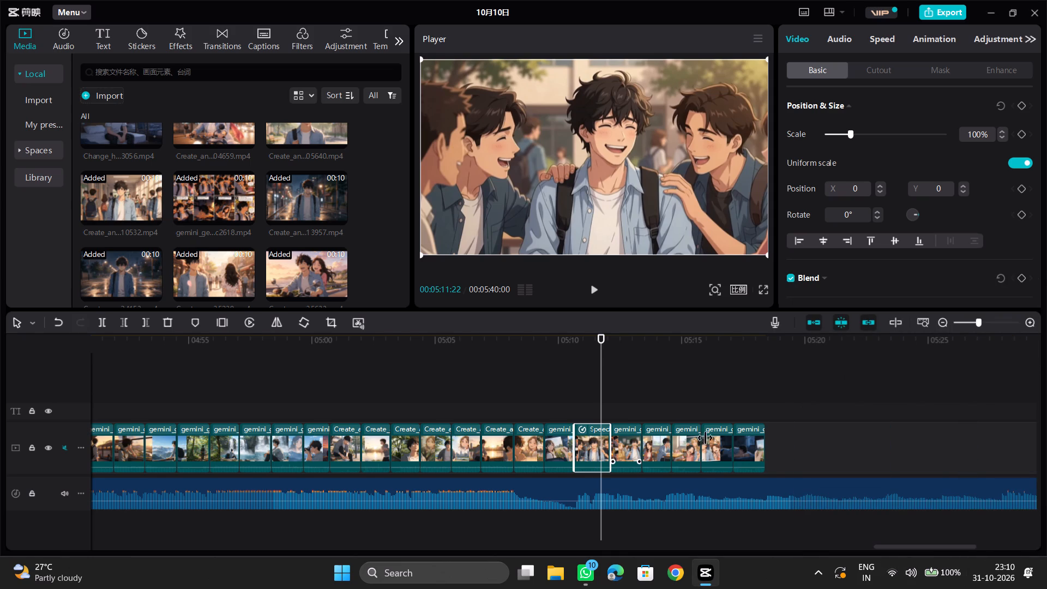
{"action": "left_click", "coordinate": [818, 570]}
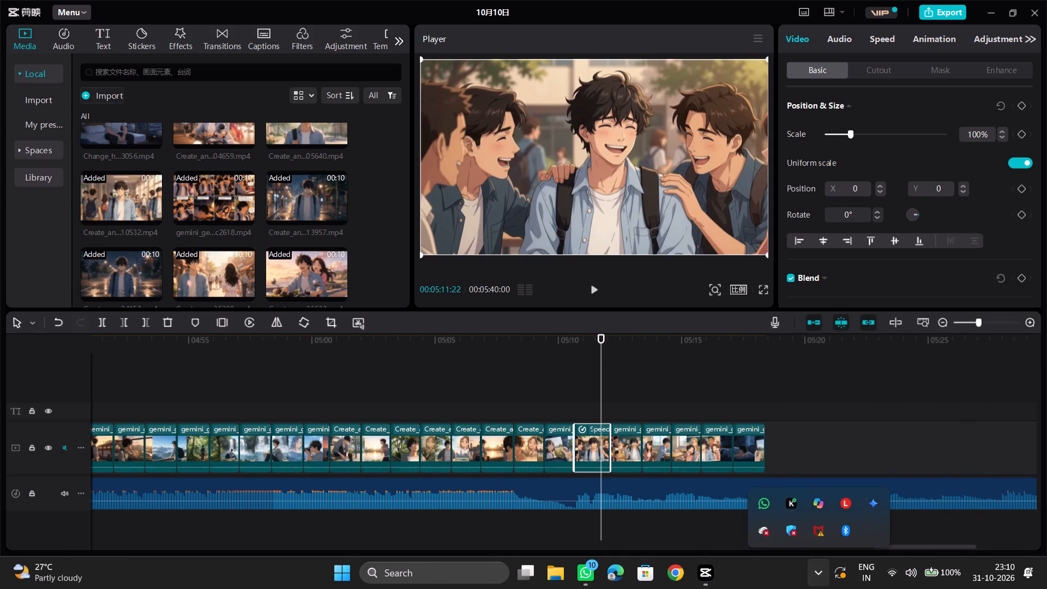
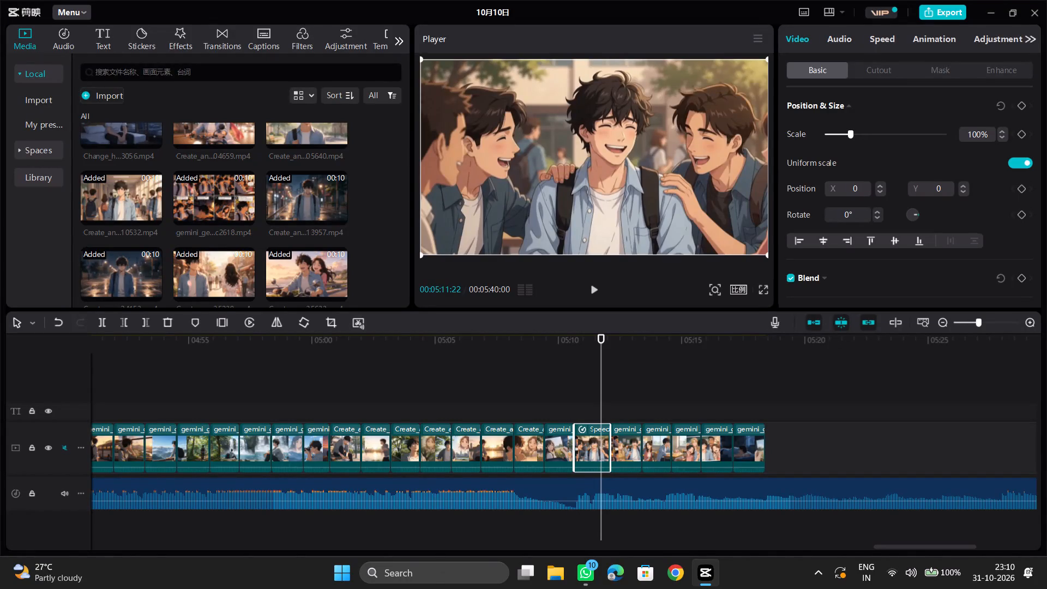
Play the photo scene, the slowed laughing-friends scene and the remaining scenes with the music to check their timing.
{"action": "left_click", "coordinate": [537, 378]}
{"action": "key", "text": "space"}
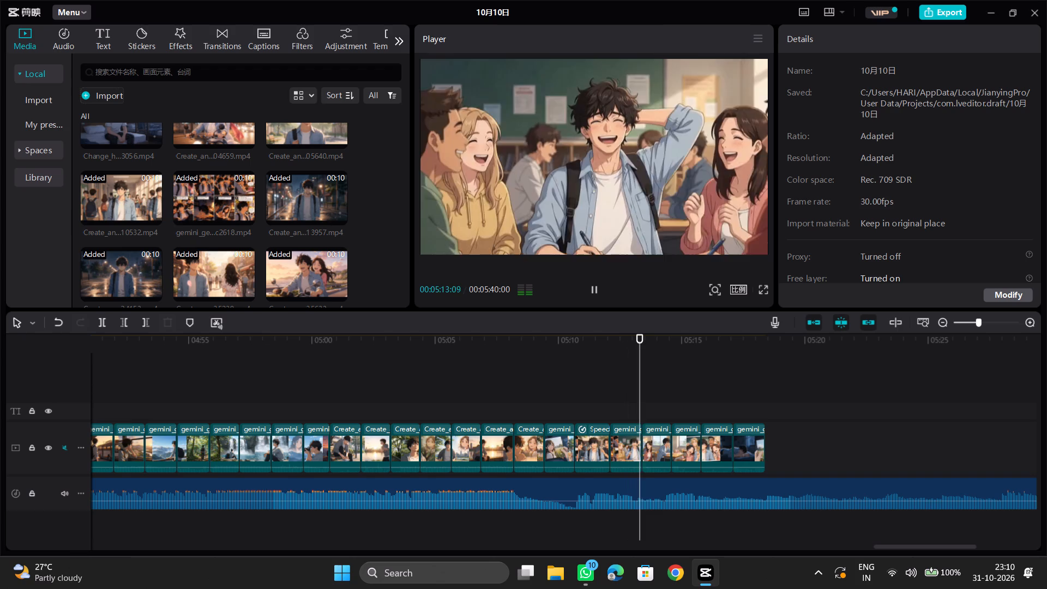
{"action": "key", "text": "space"}
{"action": "key", "text": "space"}
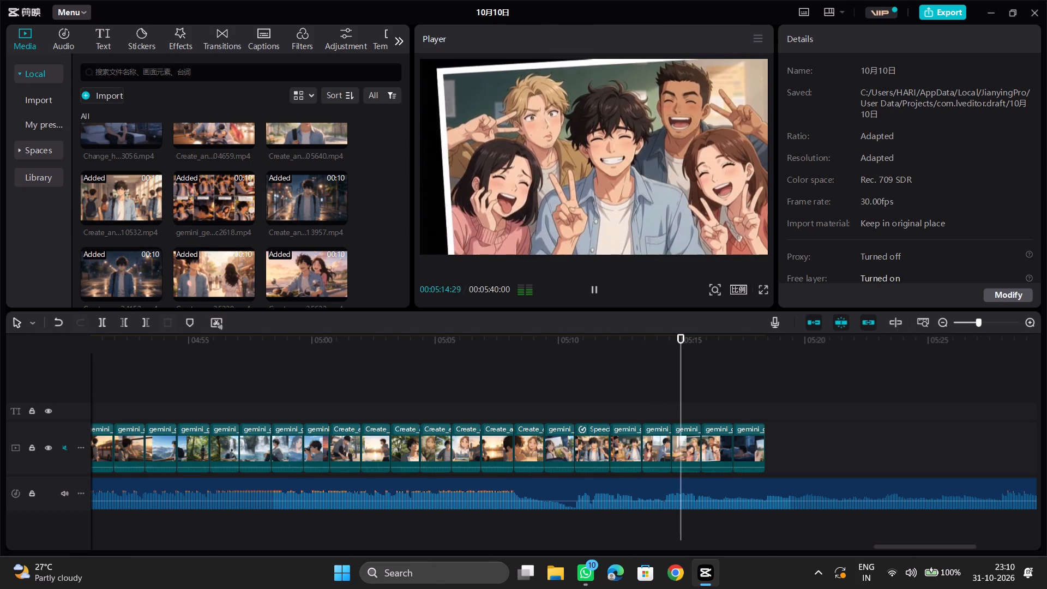
{"action": "key", "text": "space"}
{"action": "key", "text": "space"}
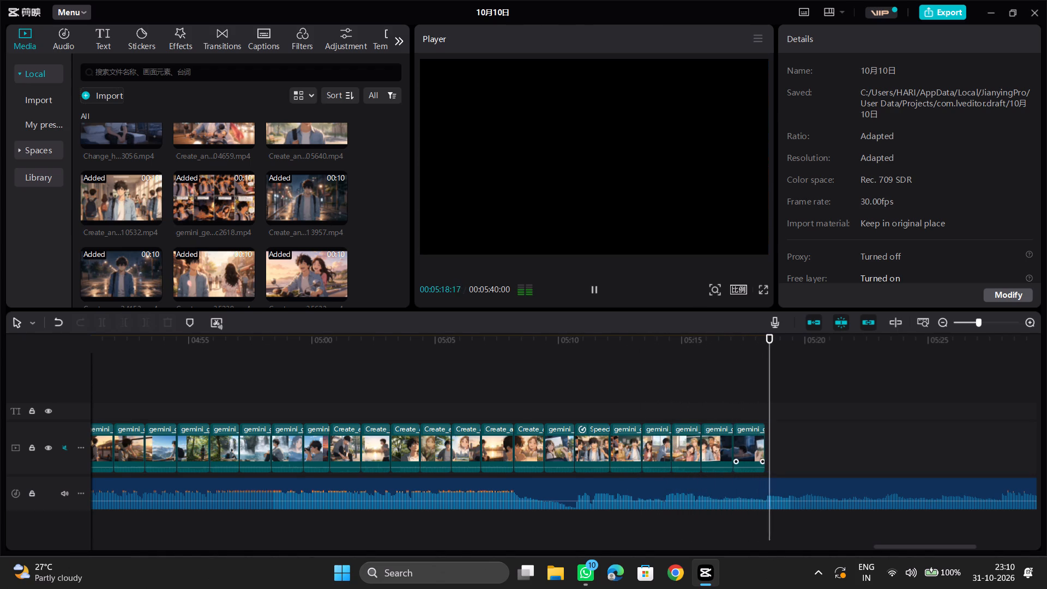
Listen repeatedly to the music that follows the last scene, up to the end of the track, to judge what footage is still needed.
{"action": "left_click", "coordinate": [763, 405]}
{"action": "key", "text": "space"}
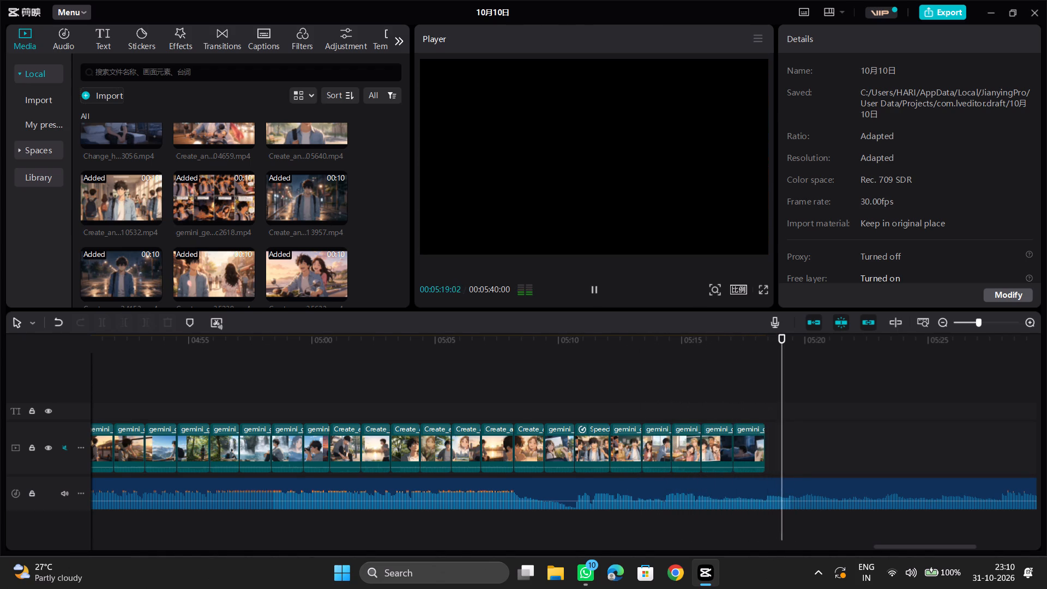
{"action": "left_click", "coordinate": [751, 396]}
{"action": "key", "text": "space"}
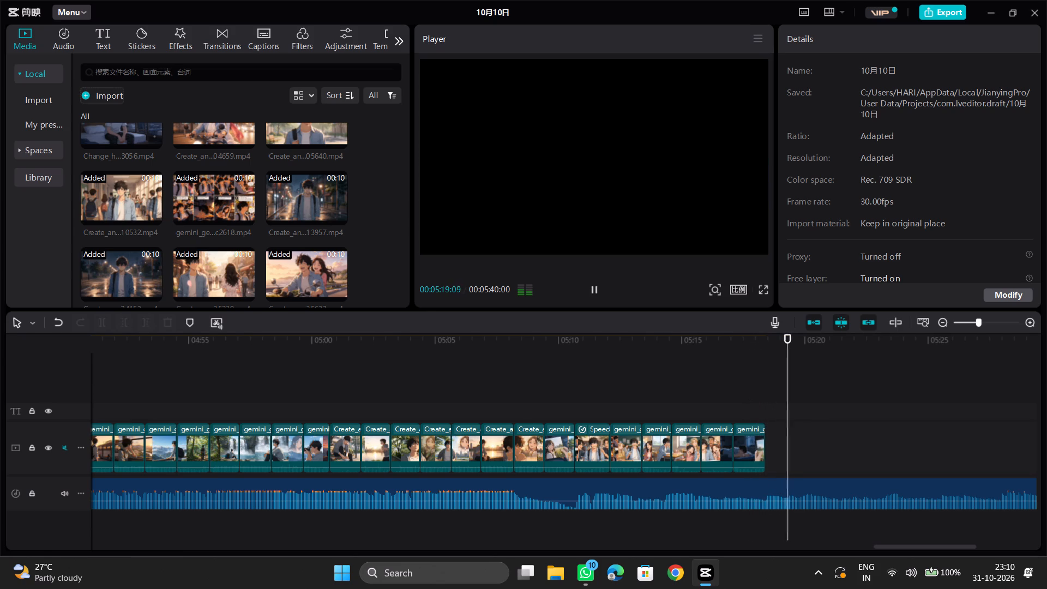
{"action": "scroll", "coordinate": [769, 399], "scroll_direction": "left", "scroll_amount": 2}
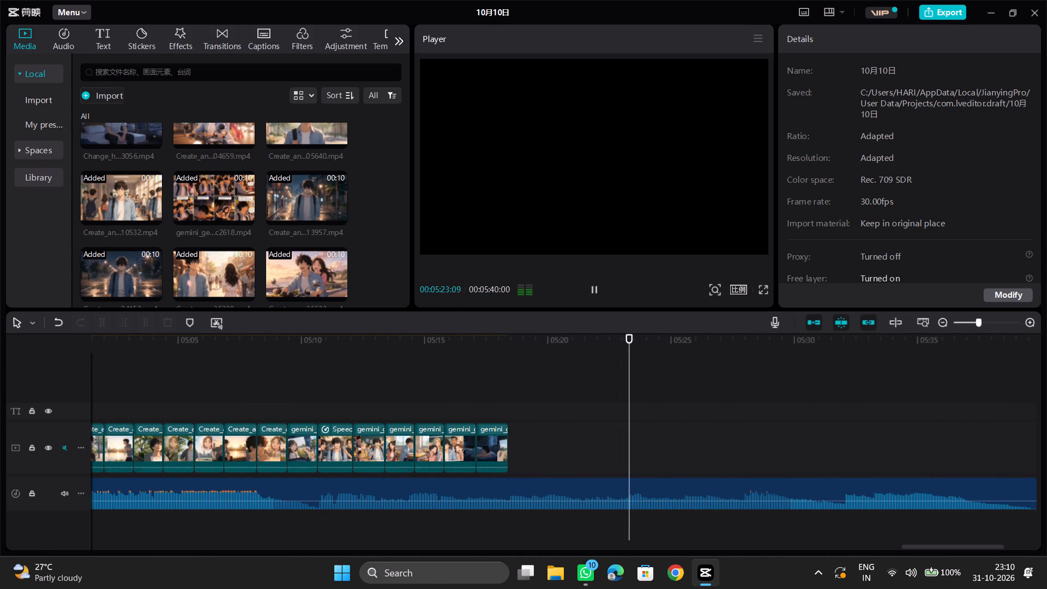
{"action": "scroll", "coordinate": [770, 399], "scroll_direction": "left", "scroll_amount": 2}
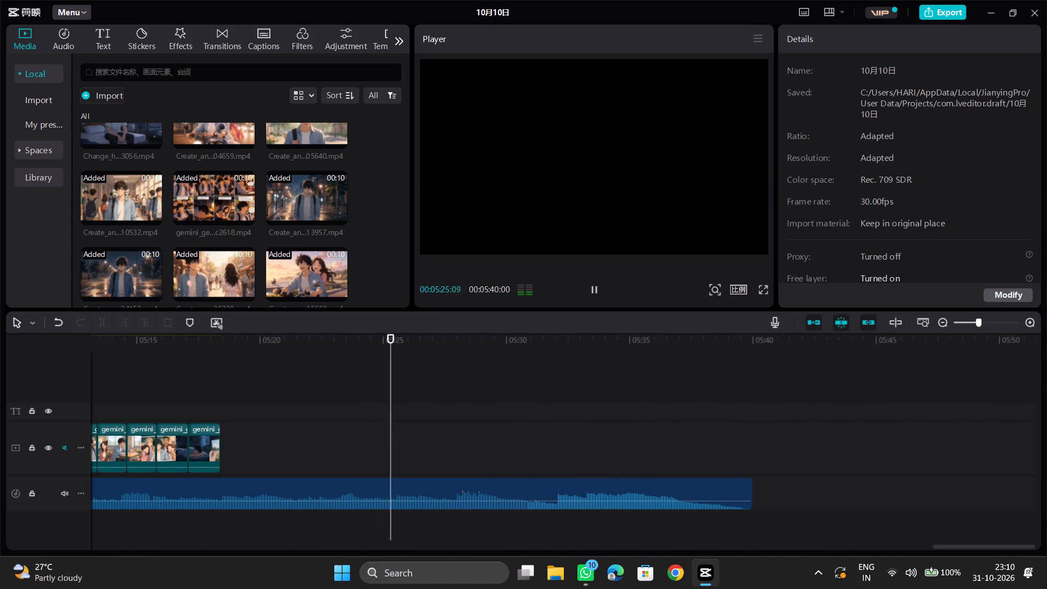
{"action": "scroll", "coordinate": [770, 399], "scroll_direction": "right", "scroll_amount": 1}
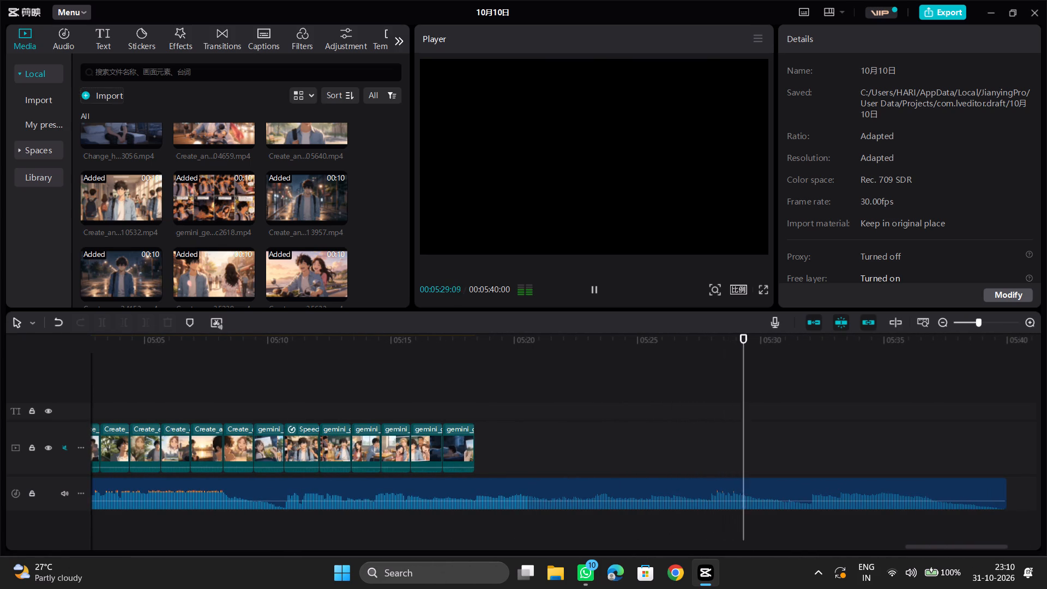
{"action": "left_click", "coordinate": [479, 393]}
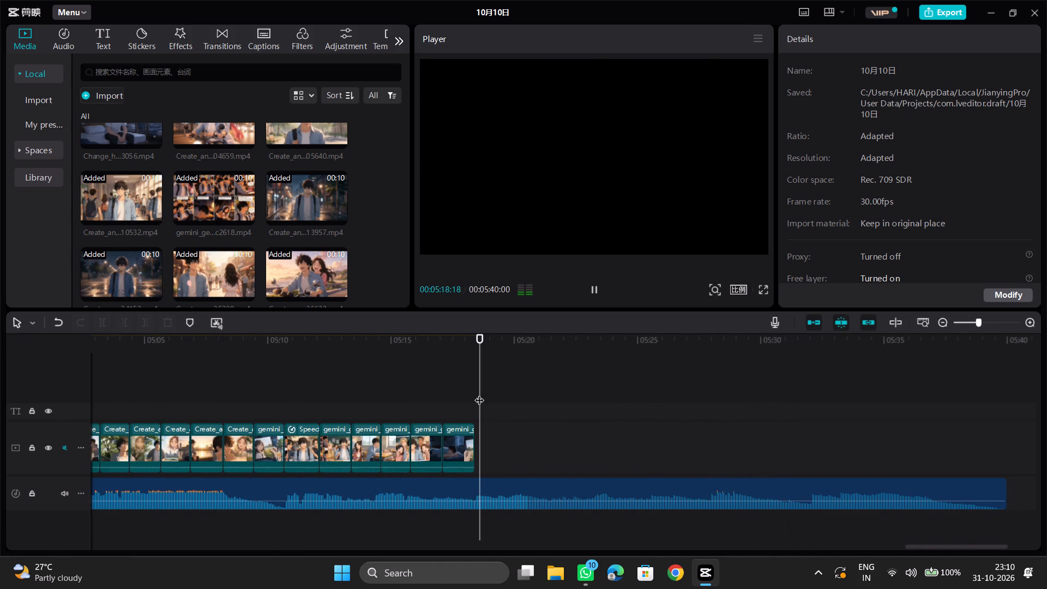
{"action": "left_click", "coordinate": [479, 393]}
{"action": "key", "text": "space"}
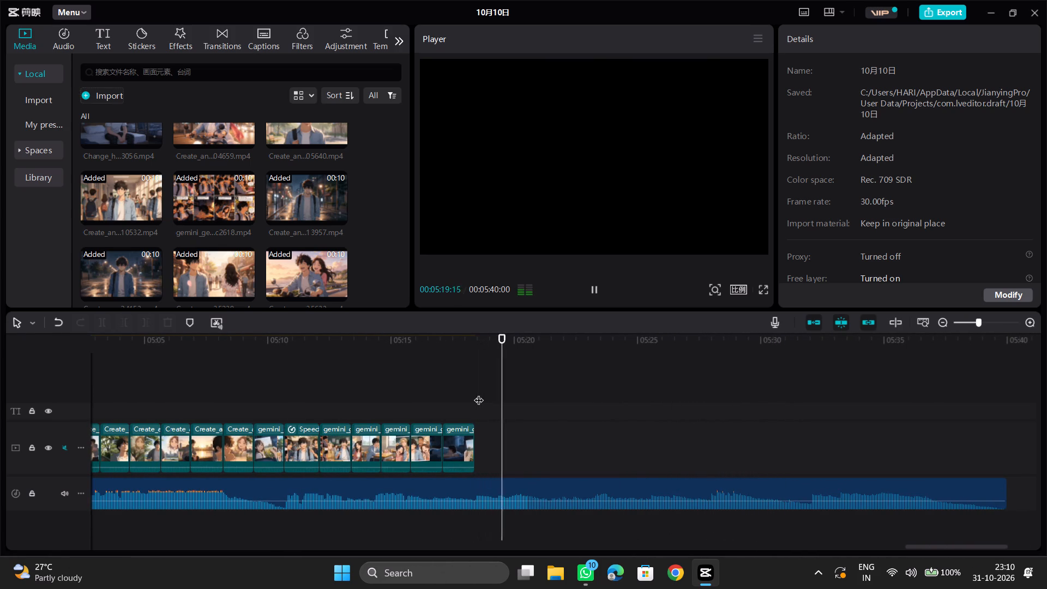
{"action": "left_click", "coordinate": [479, 393]}
{"action": "key", "text": "space"}
{"action": "left_click", "coordinate": [479, 393]}
{"action": "left_click", "coordinate": [476, 393]}
{"action": "key", "text": "space"}
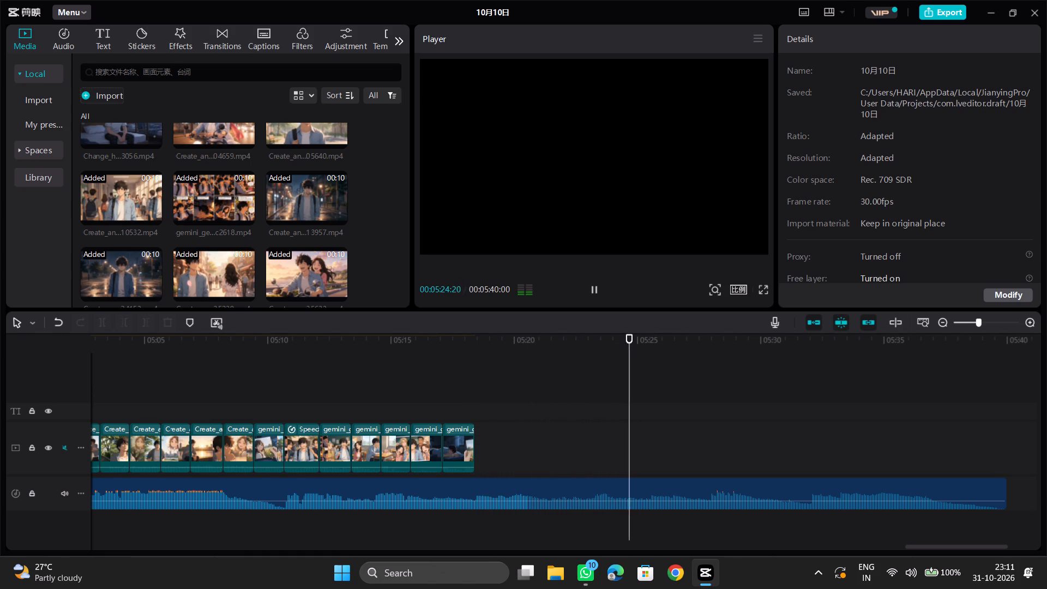
{"action": "left_click", "coordinate": [473, 395]}
{"action": "key", "text": "space"}
{"action": "left_click", "coordinate": [466, 387]}
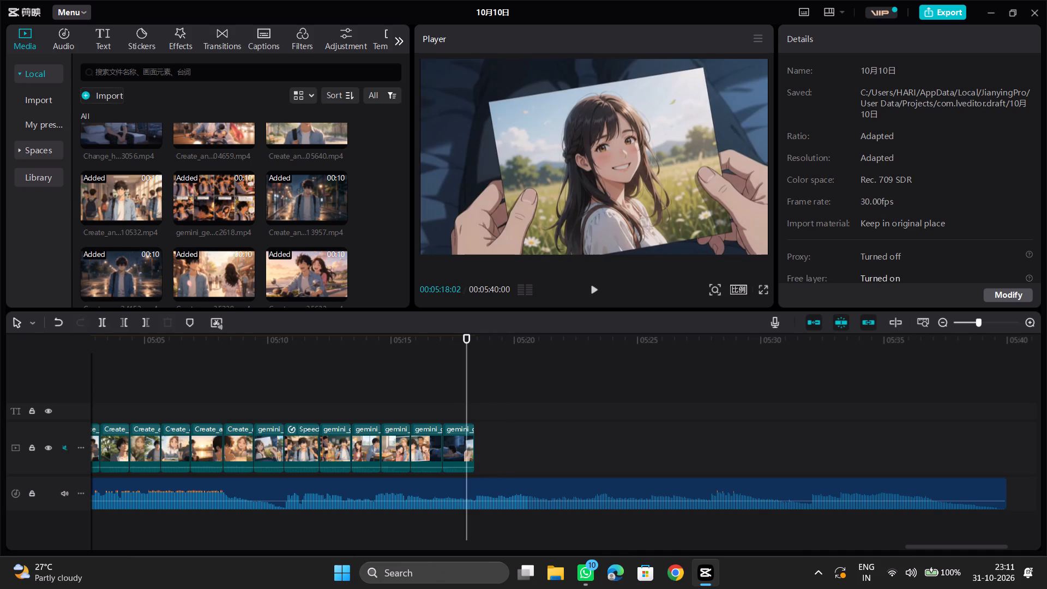
Play the video from the very beginning through the logo intro, title captions and opening couple scenes to review them.
{"action": "scroll", "coordinate": [485, 391], "scroll_direction": "right", "scroll_amount": 20}
{"action": "scroll", "coordinate": [485, 391], "scroll_direction": "right", "scroll_amount": 20}
{"action": "scroll", "coordinate": [485, 391], "scroll_direction": "right", "scroll_amount": 20}
{"action": "left_click", "coordinate": [217, 381]}
{"action": "left_click_drag", "start_coordinate": [216, 381], "coordinate": [122, 387]}
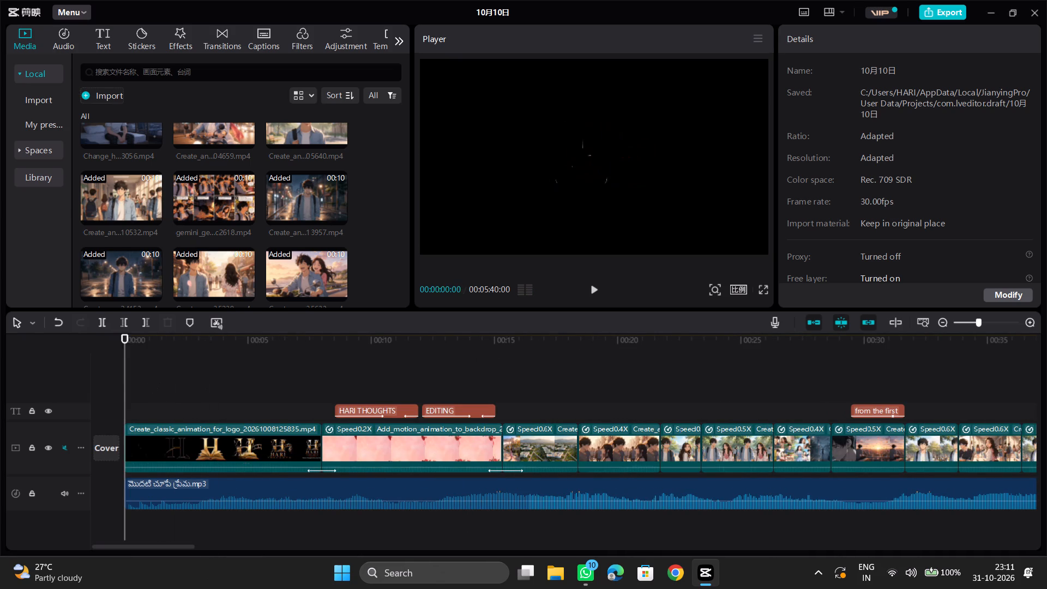
{"action": "key", "text": "space"}
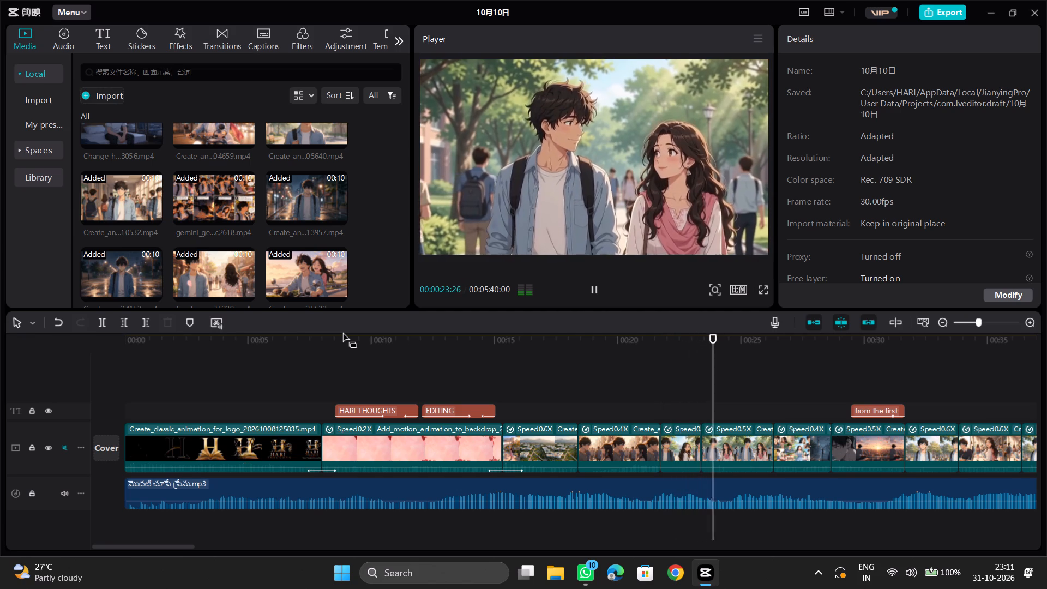
{"action": "scroll", "coordinate": [342, 331], "scroll_direction": "left", "scroll_amount": 1}
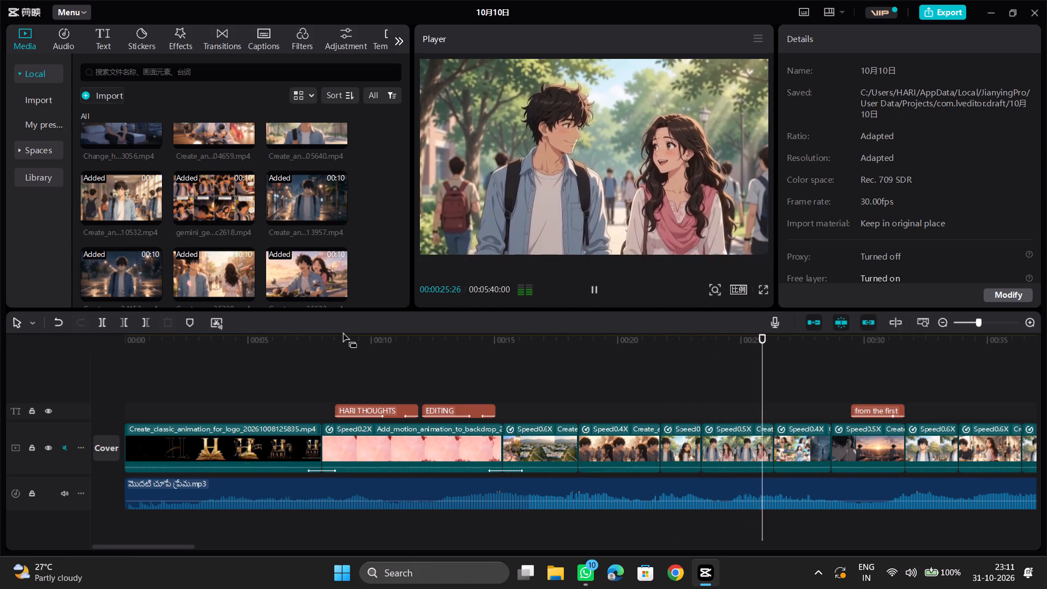
{"action": "scroll", "coordinate": [342, 331], "scroll_direction": "left", "scroll_amount": 1}
{"action": "scroll", "coordinate": [411, 365], "scroll_direction": "left", "scroll_amount": 1}
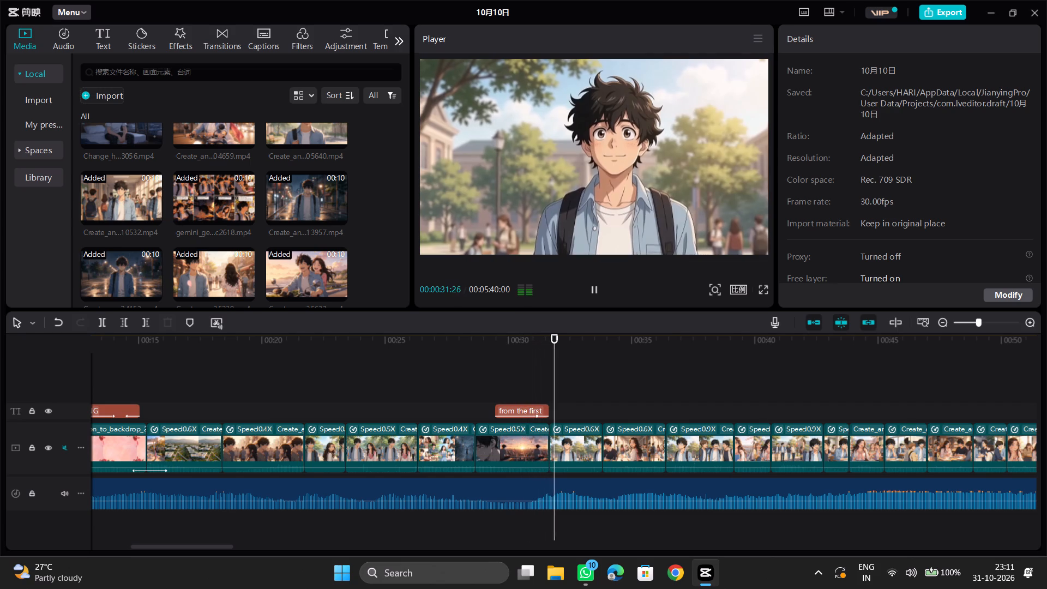
Replace the "from the first" caption over the sunset rooftop scene with the text "First year.....".
{"action": "key", "text": "space"}
{"action": "left_click", "coordinate": [528, 380]}
{"action": "left_click", "coordinate": [519, 398]}
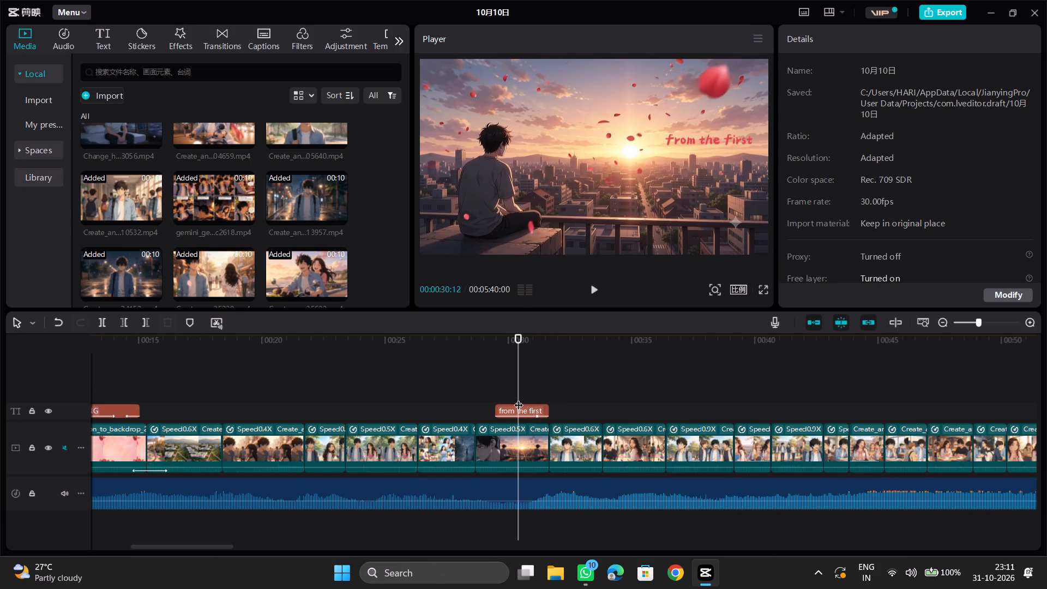
{"action": "left_click", "coordinate": [519, 401]}
{"action": "left_click", "coordinate": [516, 411]}
{"action": "left_click", "coordinate": [836, 113]}
{"action": "left_click_drag", "start_coordinate": [851, 100], "coordinate": [795, 111]}
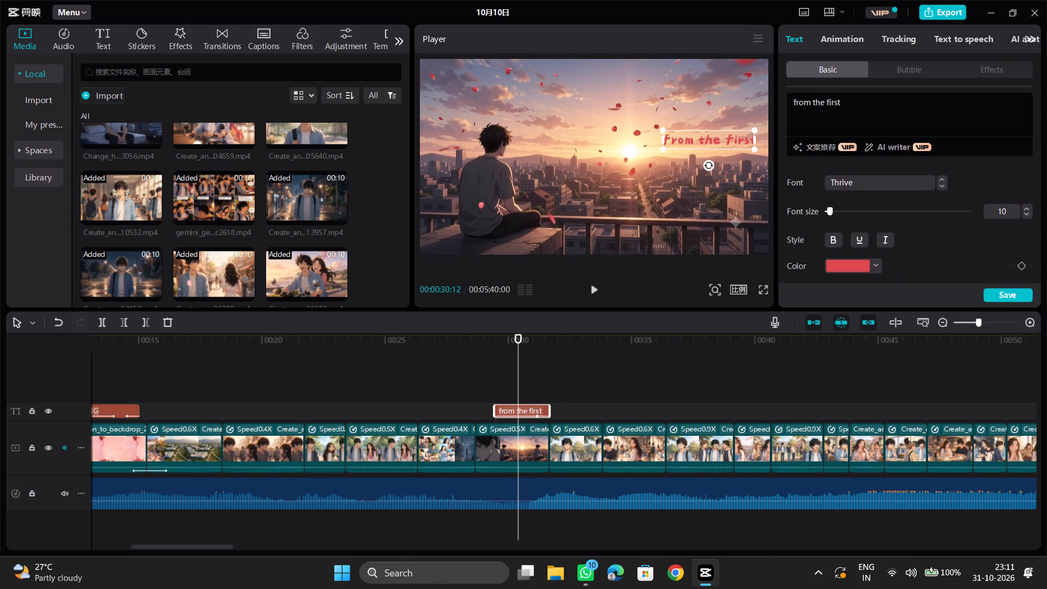
{"action": "left_click_drag", "start_coordinate": [795, 111], "coordinate": [791, 103]}
{"action": "key", "text": "BackSpace"}
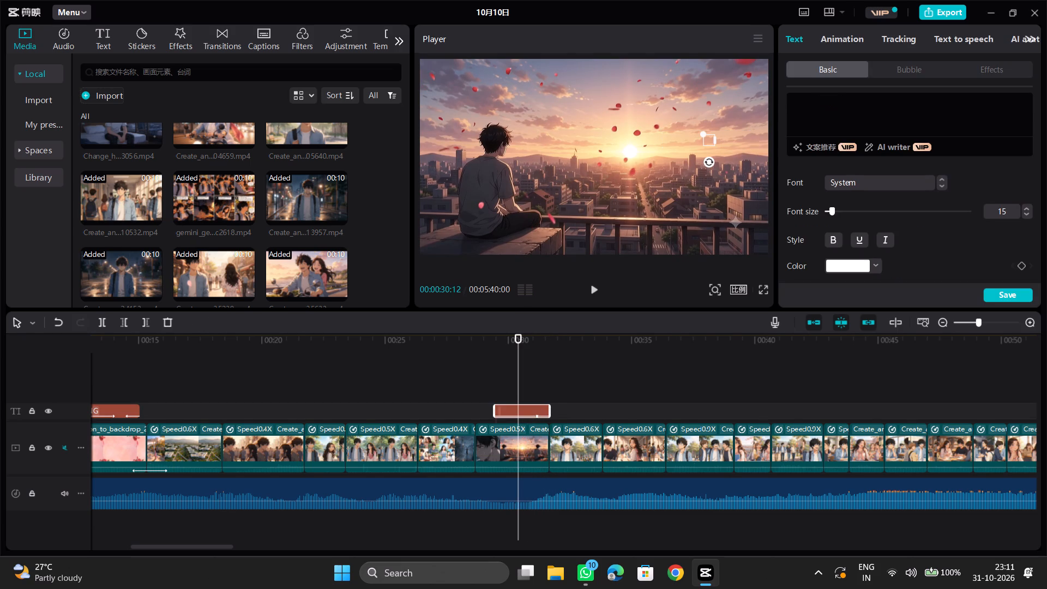
{"action": "type", "text": "First"}
{"action": "key", "text": "space"}
{"action": "type", "text": "year"}
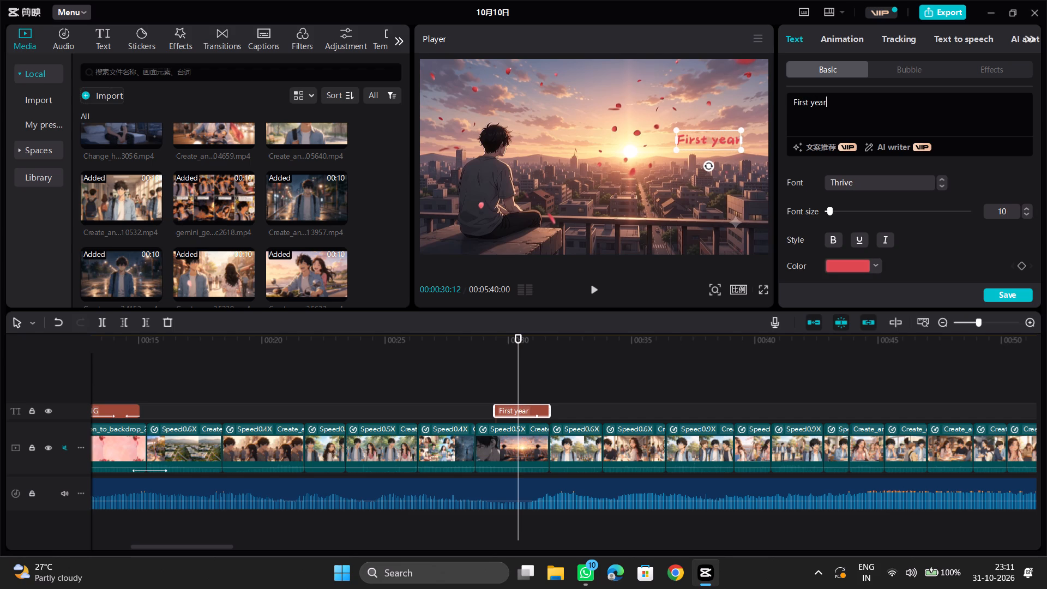
{"action": "type", "text": "....."}
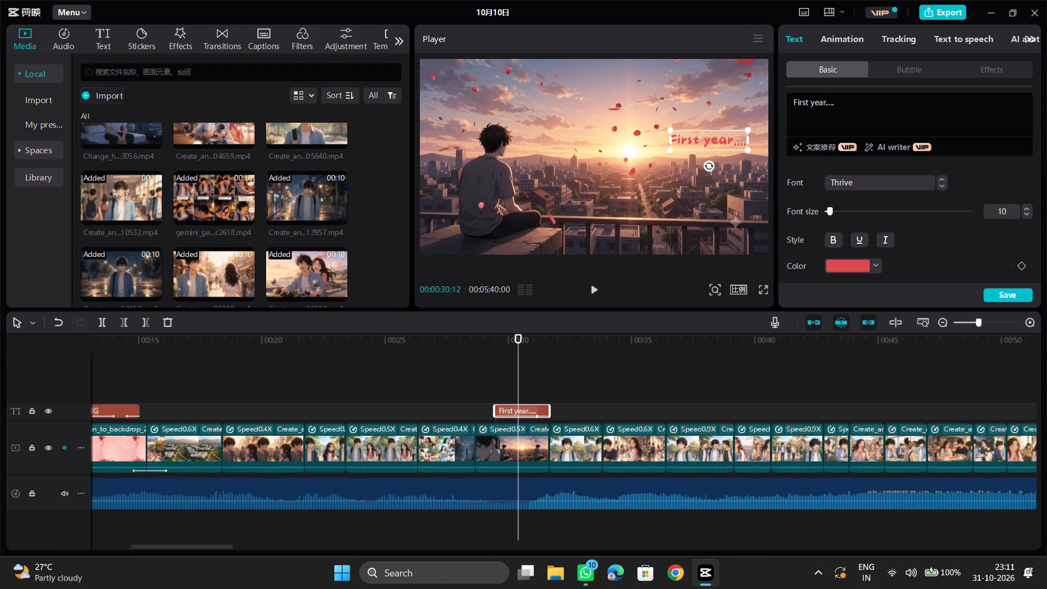
Play from just before the "First year....." caption onward to review the caption and the scenes after it with the music.
{"action": "left_click", "coordinate": [452, 381]}
{"action": "key", "text": "space"}
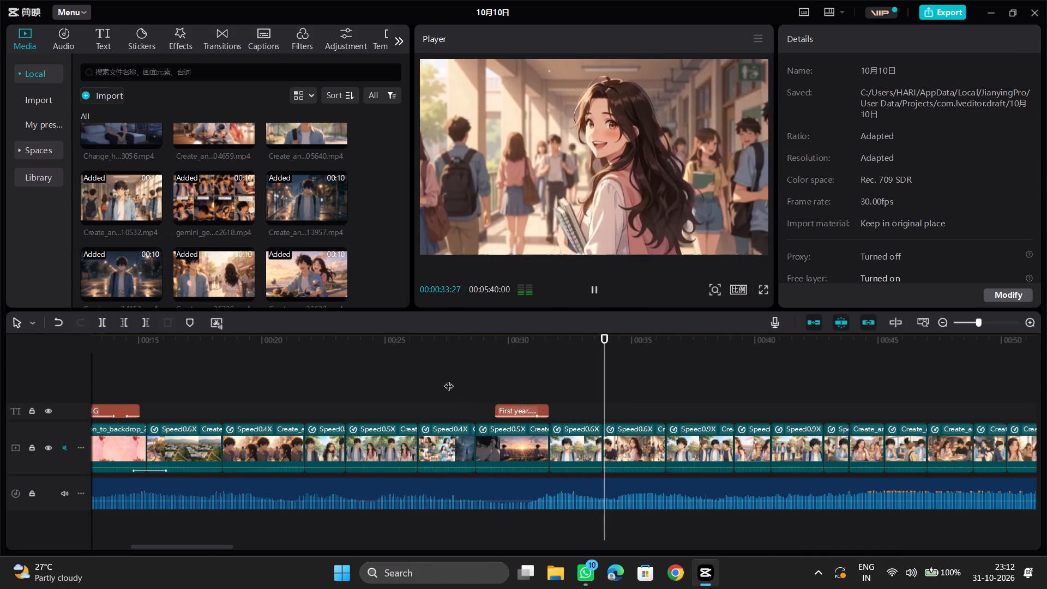
{"action": "scroll", "coordinate": [449, 379], "scroll_direction": "left", "scroll_amount": 1}
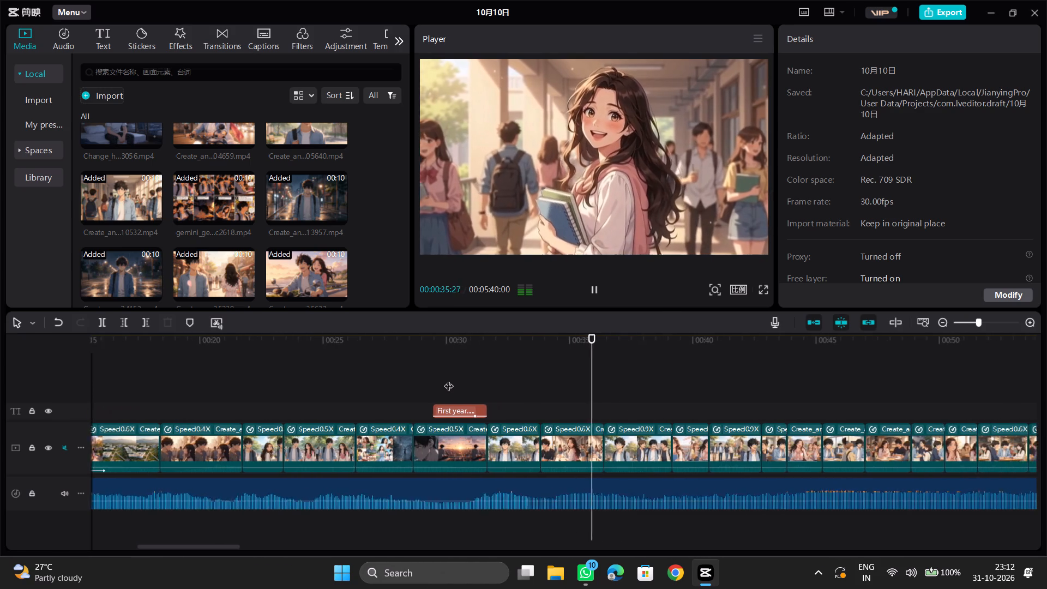
{"action": "scroll", "coordinate": [449, 379], "scroll_direction": "left", "scroll_amount": 1}
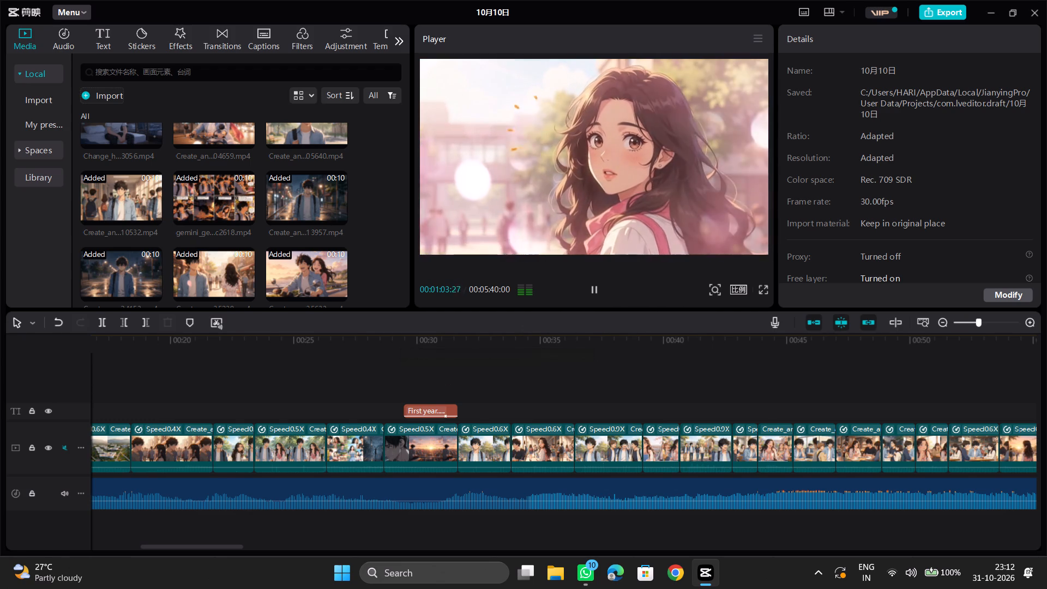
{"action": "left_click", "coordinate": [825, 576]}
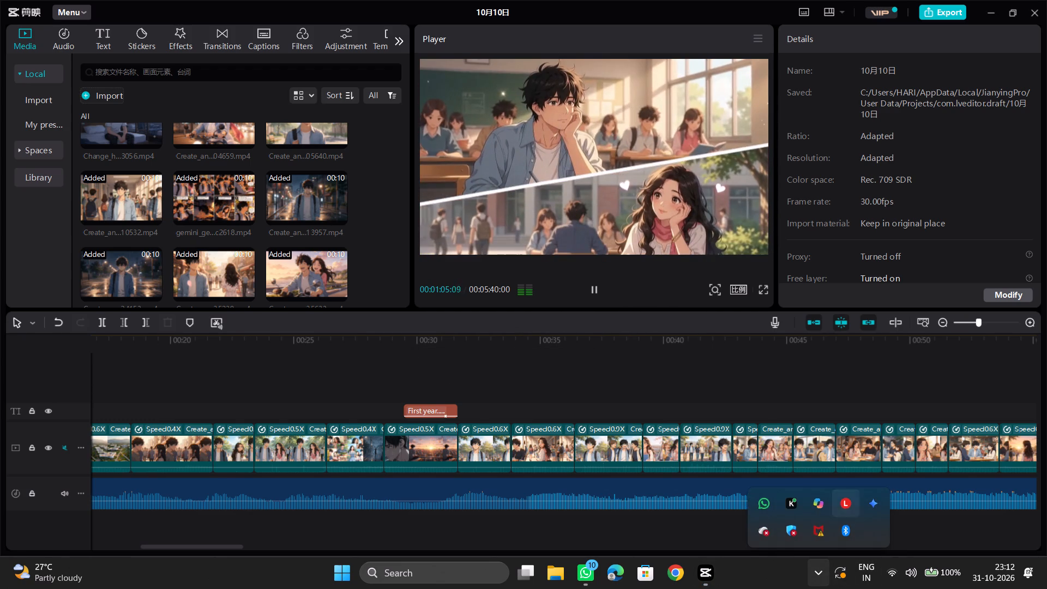
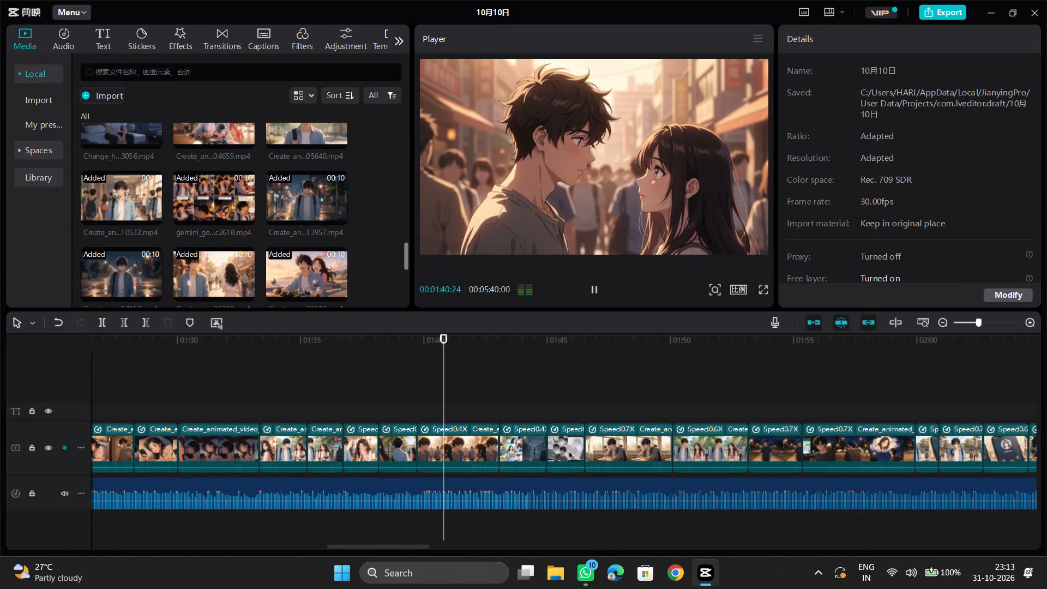
Review the scenes from the couple in the crowded street through the café to the temple with the music, surveying the overall clip layout.
{"action": "scroll", "coordinate": [521, 379], "scroll_direction": "down", "scroll_amount": 2, "text": "ctrl"}
{"action": "scroll", "coordinate": [528, 384], "scroll_direction": "up", "scroll_amount": 2, "text": "ctrl"}
{"action": "scroll", "coordinate": [528, 384], "scroll_direction": "down", "scroll_amount": 3, "text": "ctrl"}
{"action": "scroll", "coordinate": [545, 425], "scroll_direction": "down", "scroll_amount": 2, "text": "ctrl"}
{"action": "scroll", "coordinate": [545, 425], "scroll_direction": "up", "scroll_amount": 1, "text": "ctrl"}
{"action": "scroll", "coordinate": [545, 425], "scroll_direction": "down", "scroll_amount": 8, "text": "ctrl"}
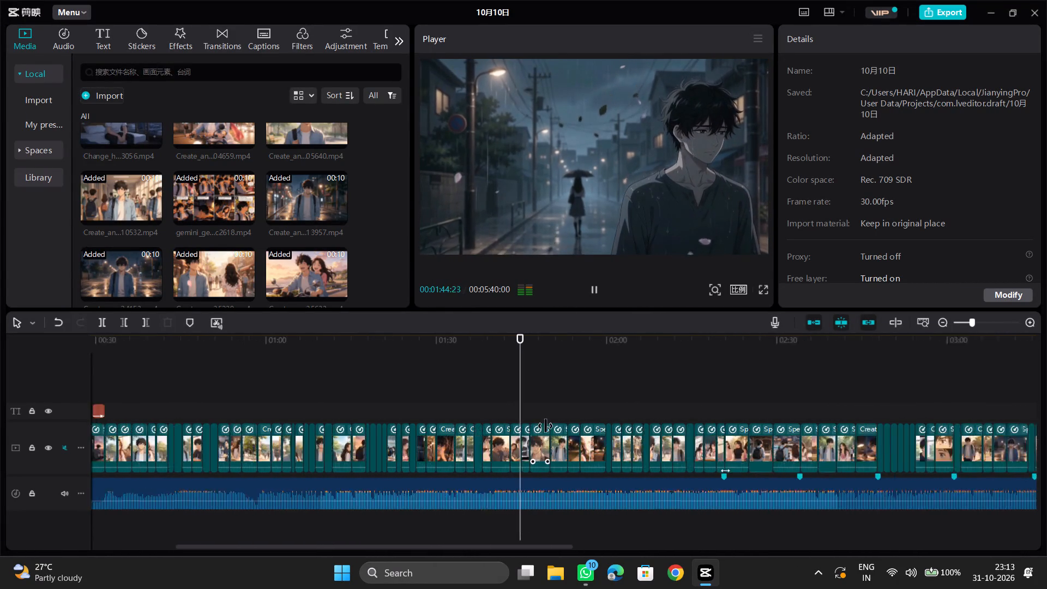
{"action": "scroll", "coordinate": [545, 426], "scroll_direction": "down", "scroll_amount": 5, "text": "ctrl"}
{"action": "scroll", "coordinate": [545, 427], "scroll_direction": "up", "scroll_amount": 6, "text": "ctrl"}
{"action": "scroll", "coordinate": [597, 414], "scroll_direction": "right", "scroll_amount": 1}
{"action": "scroll", "coordinate": [597, 414], "scroll_direction": "left", "scroll_amount": 1}
{"action": "scroll", "coordinate": [597, 414], "scroll_direction": "right", "scroll_amount": 1}
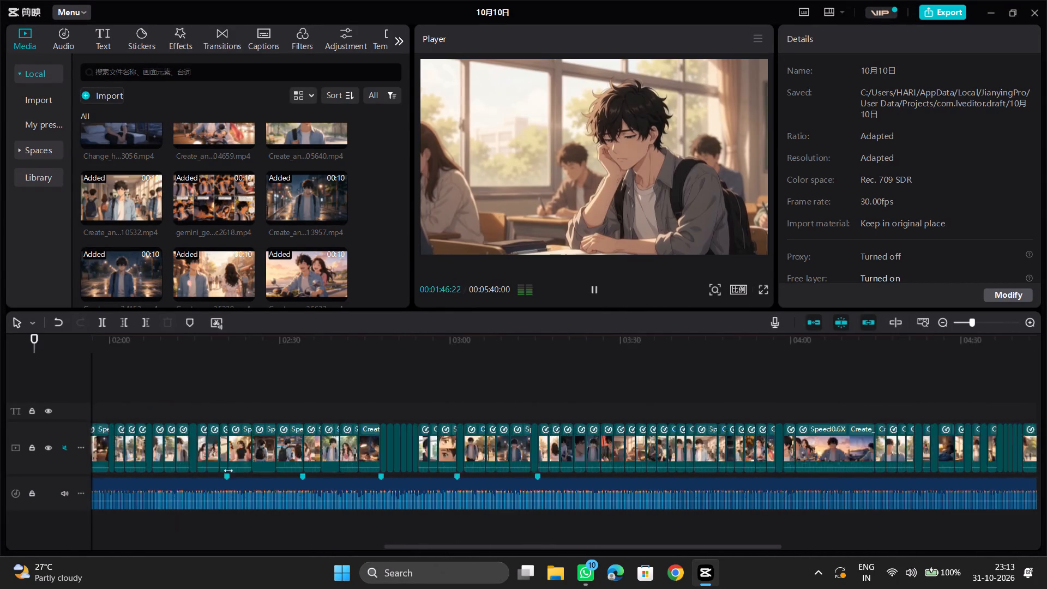
{"action": "scroll", "coordinate": [597, 414], "scroll_direction": "right", "scroll_amount": 1}
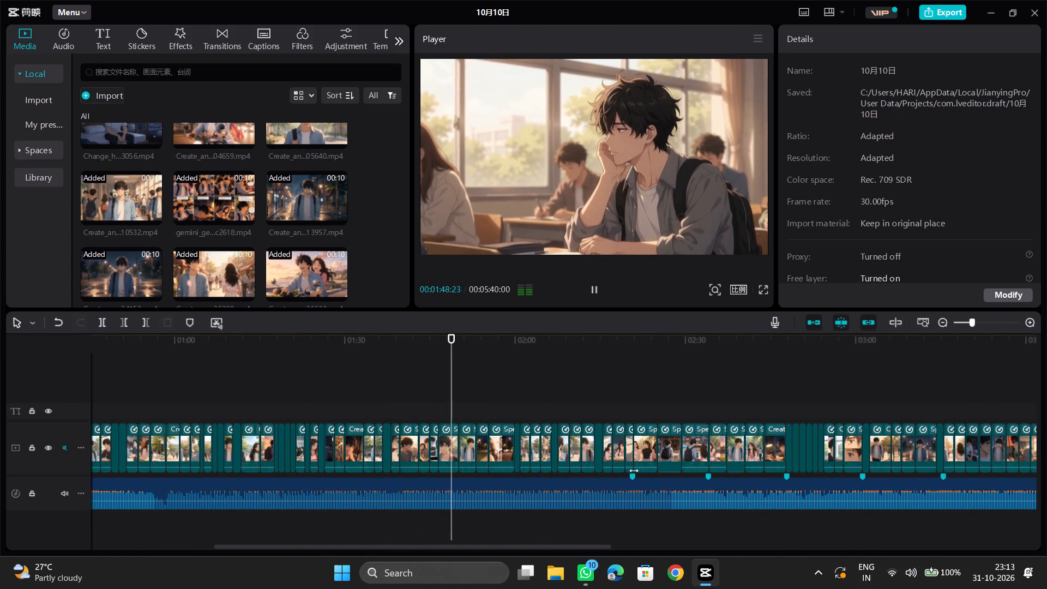
{"action": "scroll", "coordinate": [546, 408], "scroll_direction": "up", "scroll_amount": 1}
{"action": "scroll", "coordinate": [547, 408], "scroll_direction": "down", "scroll_amount": 4}
{"action": "scroll", "coordinate": [556, 410], "scroll_direction": "up", "scroll_amount": 1, "text": "ctrl"}
{"action": "scroll", "coordinate": [556, 410], "scroll_direction": "down", "scroll_amount": 2, "text": "ctrl"}
{"action": "scroll", "coordinate": [557, 416], "scroll_direction": "up", "scroll_amount": 1, "text": "ctrl"}
{"action": "scroll", "coordinate": [558, 417], "scroll_direction": "down", "scroll_amount": 2, "text": "ctrl"}
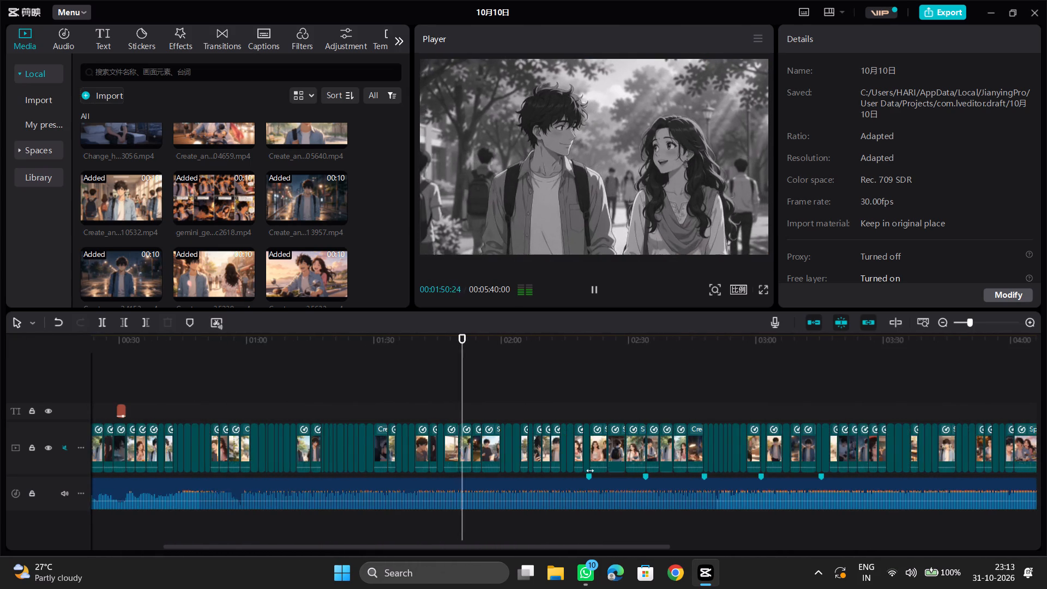
{"action": "scroll", "coordinate": [561, 417], "scroll_direction": "down", "scroll_amount": 8, "text": "ctrl"}
{"action": "scroll", "coordinate": [562, 425], "scroll_direction": "up", "scroll_amount": 3, "text": "ctrl"}
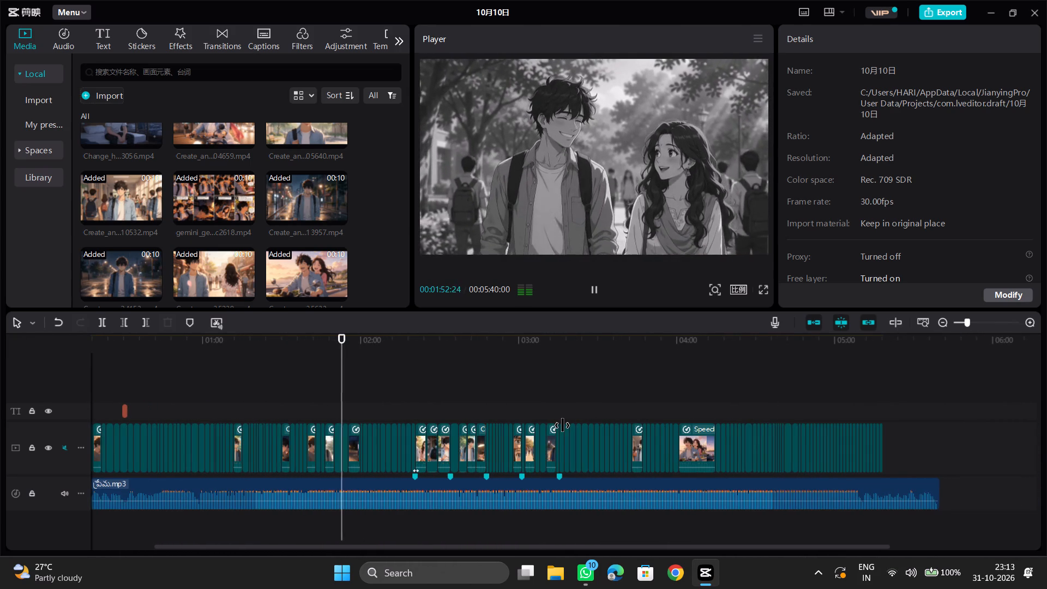
{"action": "scroll", "coordinate": [562, 425], "scroll_direction": "right", "scroll_amount": 1}
{"action": "scroll", "coordinate": [567, 425], "scroll_direction": "up", "scroll_amount": 1, "text": "ctrl"}
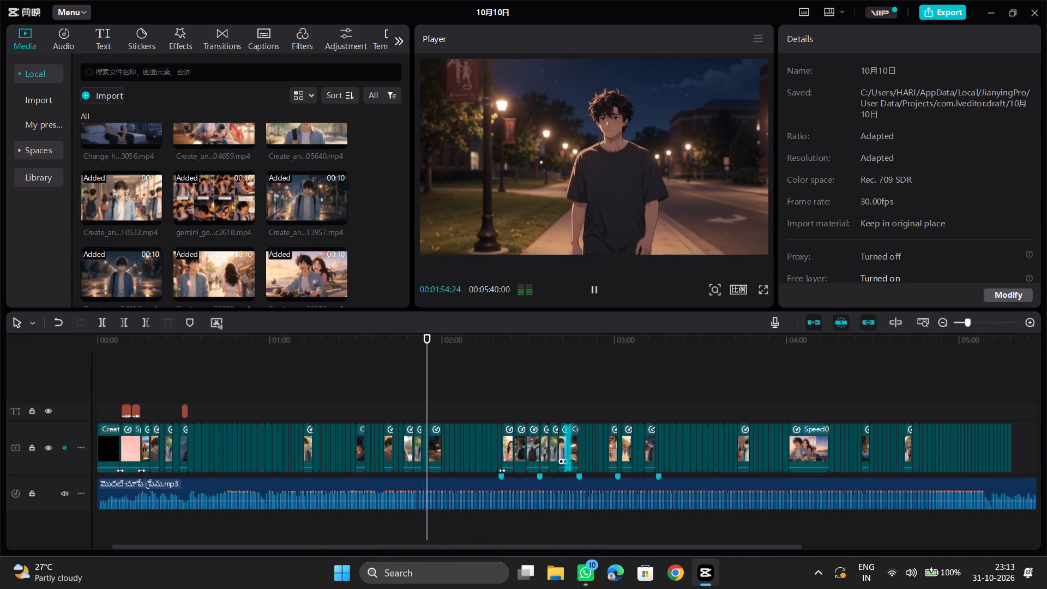
{"action": "scroll", "coordinate": [567, 425], "scroll_direction": "right", "scroll_amount": 1}
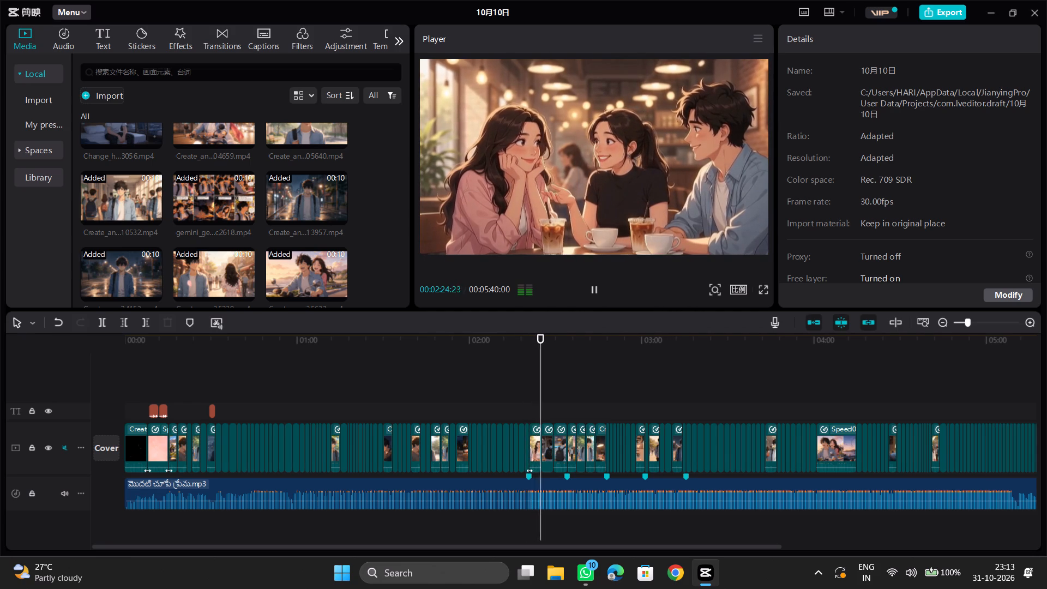
{"action": "key", "text": "space"}
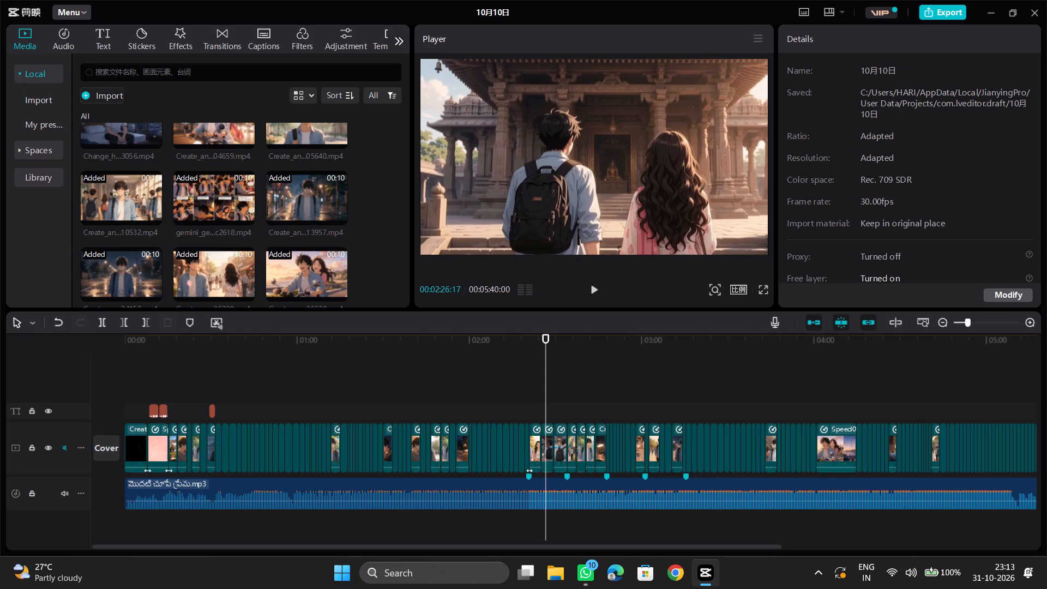
Look through the remaining imported clips down to the end of the media library.
{"action": "scroll", "coordinate": [247, 220], "scroll_direction": "up", "scroll_amount": 1}
{"action": "scroll", "coordinate": [247, 221], "scroll_direction": "down", "scroll_amount": 3}
{"action": "scroll", "coordinate": [262, 209], "scroll_direction": "up", "scroll_amount": 1}
{"action": "scroll", "coordinate": [284, 201], "scroll_direction": "down", "scroll_amount": 1}
{"action": "scroll", "coordinate": [284, 201], "scroll_direction": "up", "scroll_amount": 1}
{"action": "scroll", "coordinate": [284, 201], "scroll_direction": "down", "scroll_amount": 3}
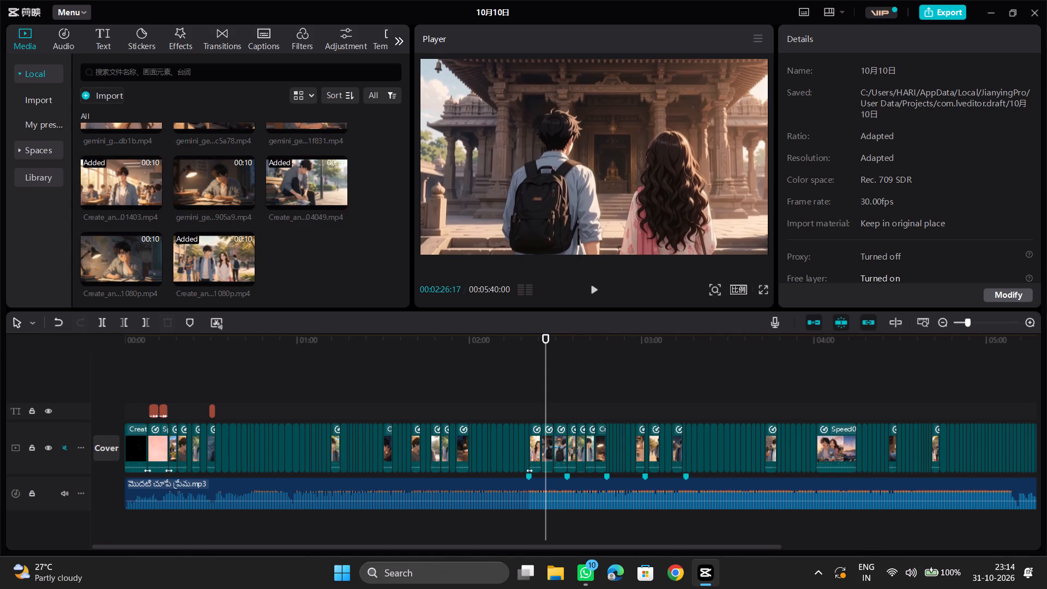
Play in short bursts from the temple scene through the classroom and park walk to the bench scene, checking each shot against the music.
{"action": "key", "text": "space"}
{"action": "key", "text": "space"}
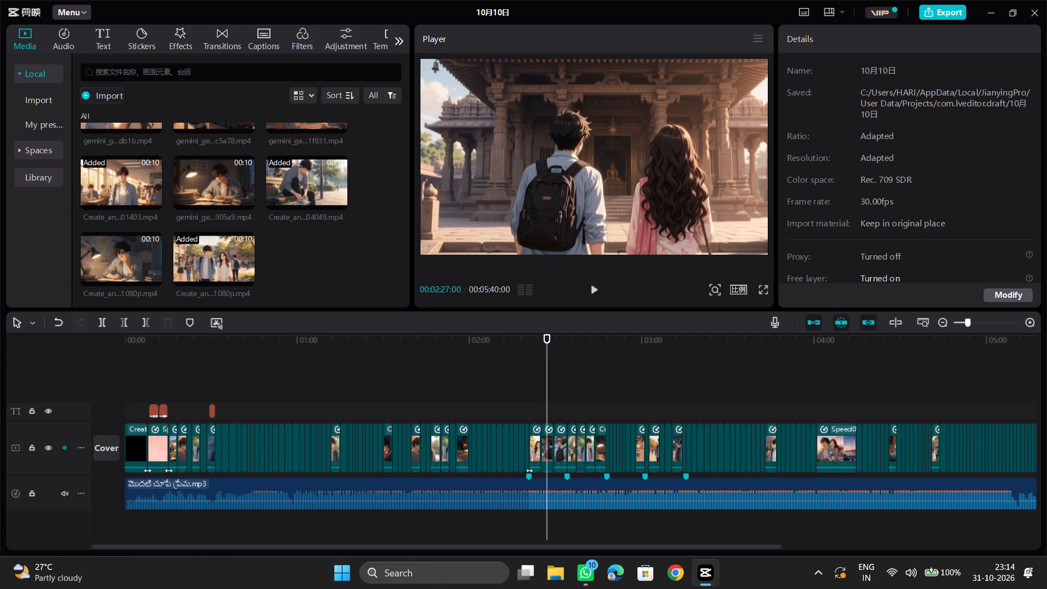
{"action": "key", "text": "space"}
{"action": "key", "text": "space"}
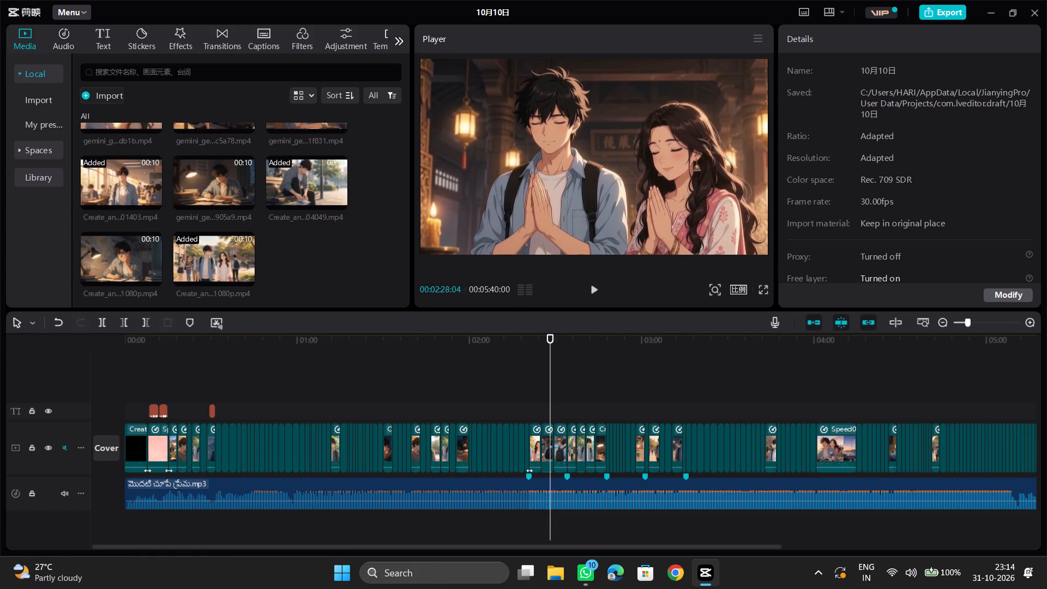
{"action": "key", "text": "space"}
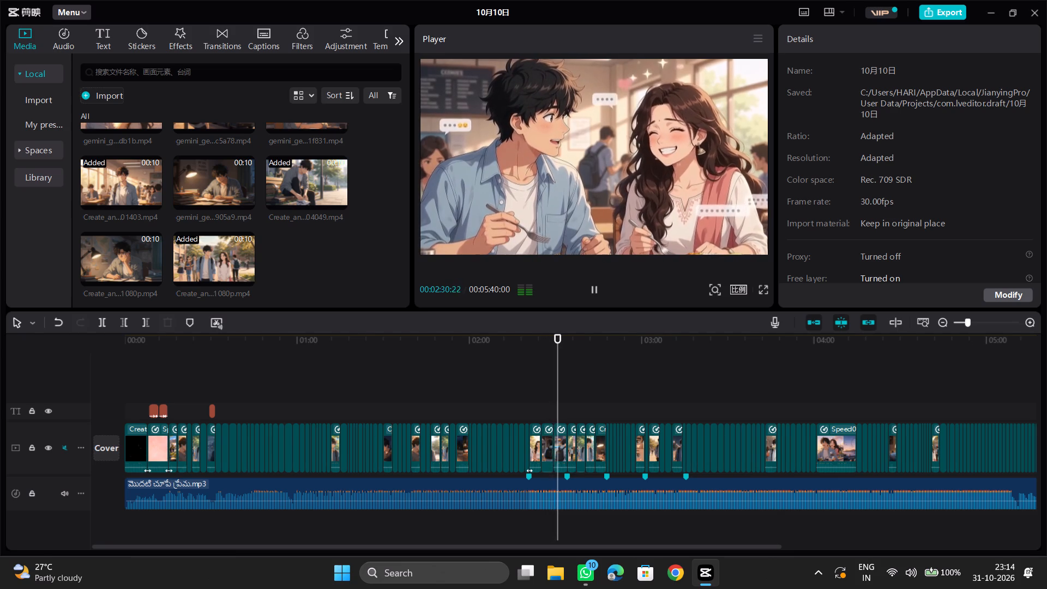
{"action": "key", "text": "space"}
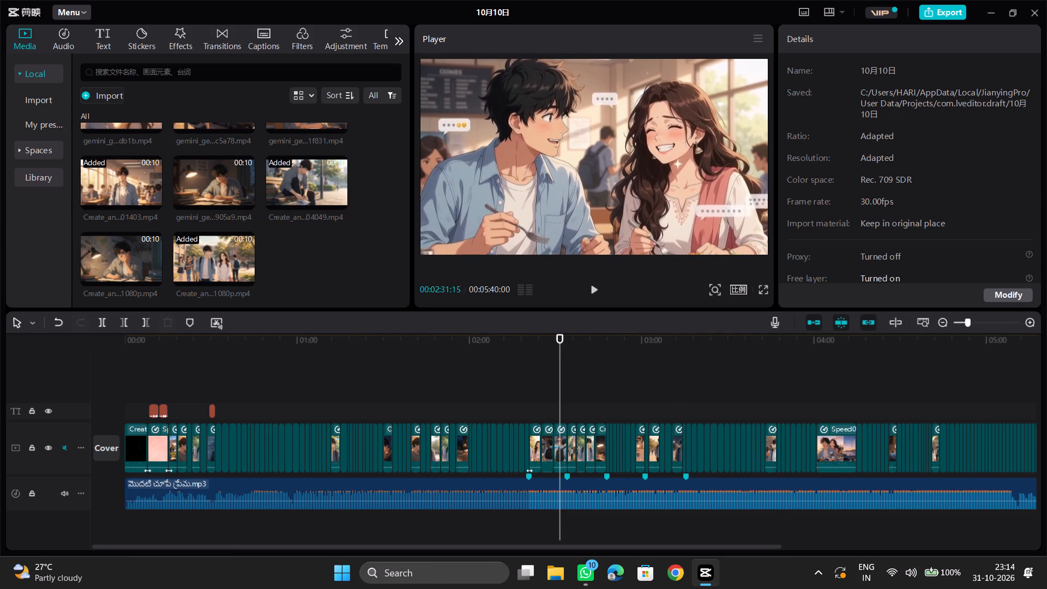
{"action": "key", "text": "space"}
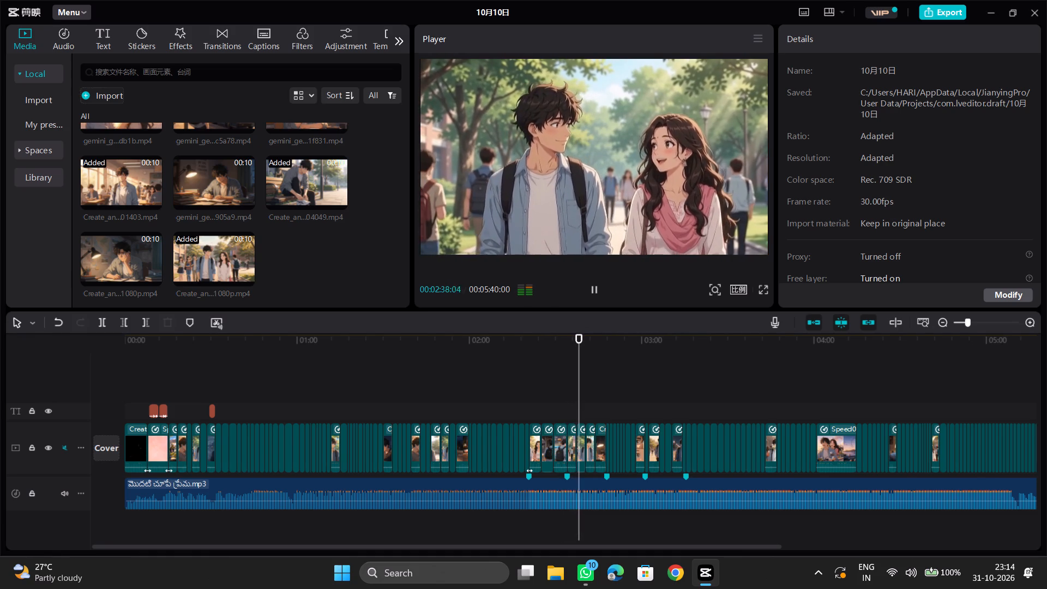
{"action": "key", "text": "space"}
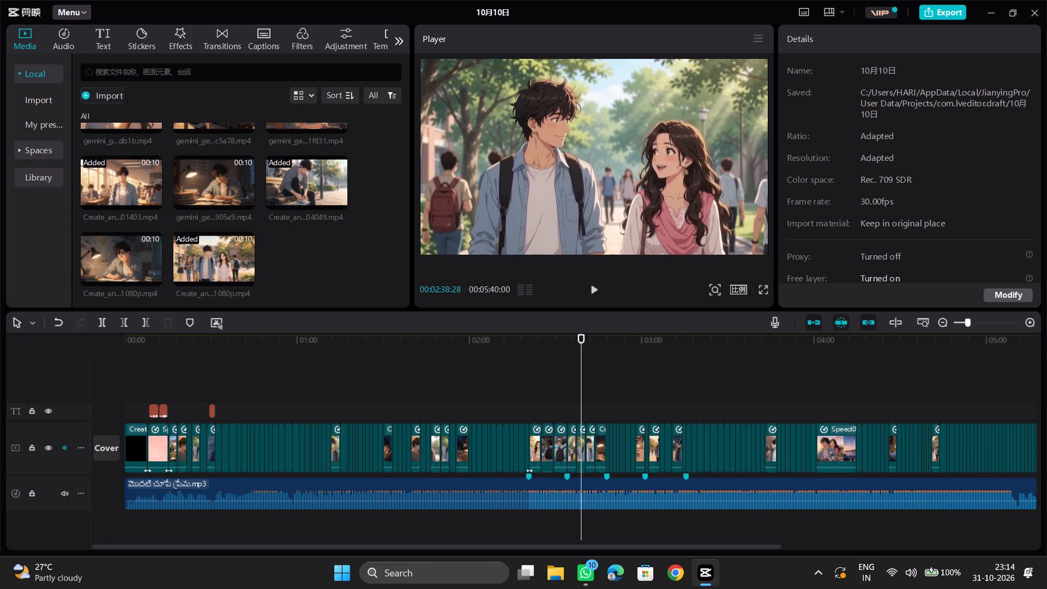
{"action": "key", "text": "space"}
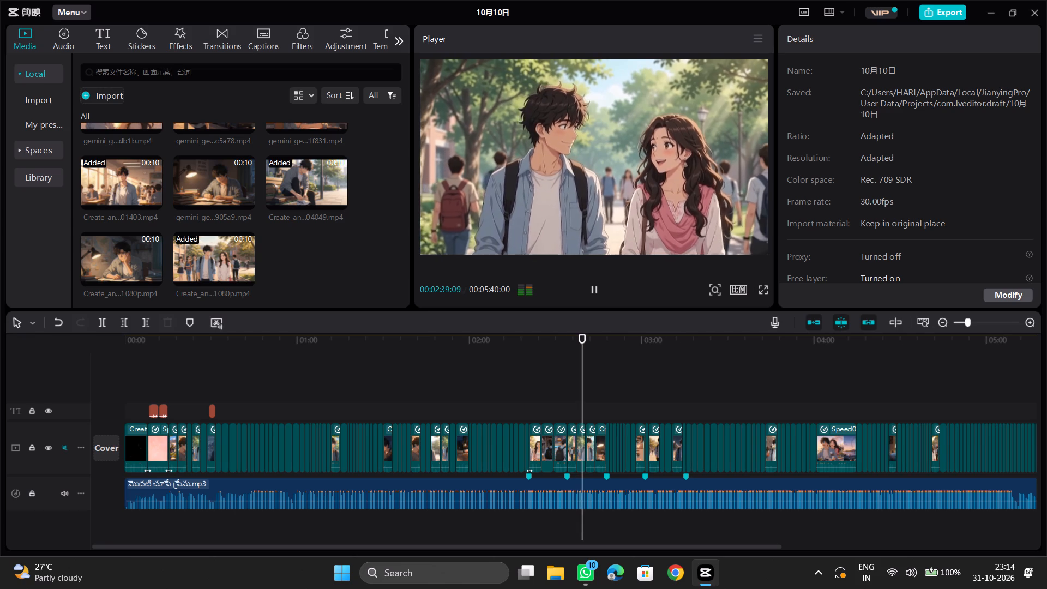
{"action": "key", "text": "space"}
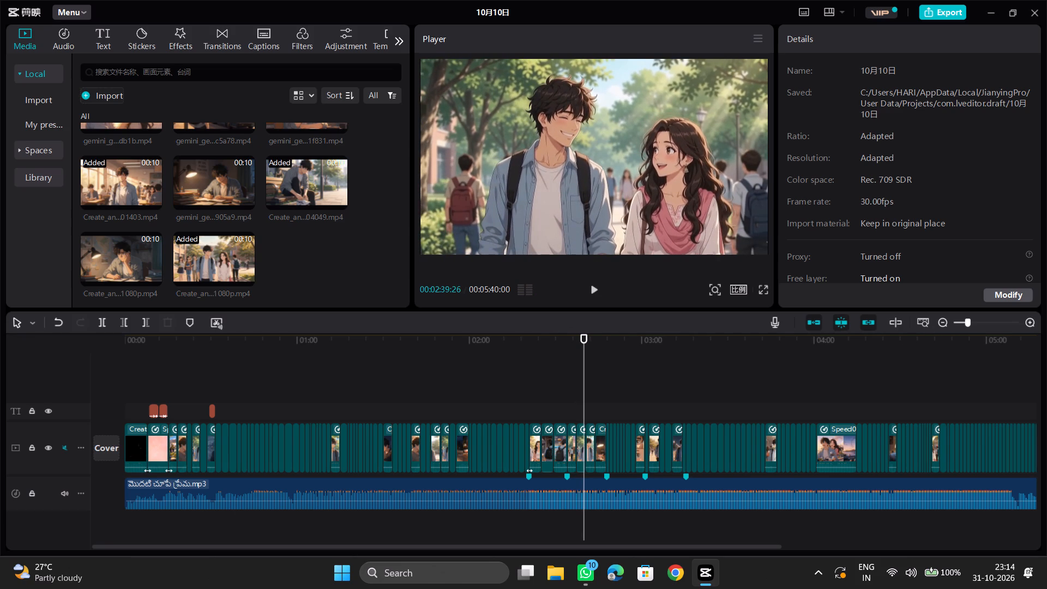
{"action": "key", "text": "space"}
{"action": "key", "text": "space"}
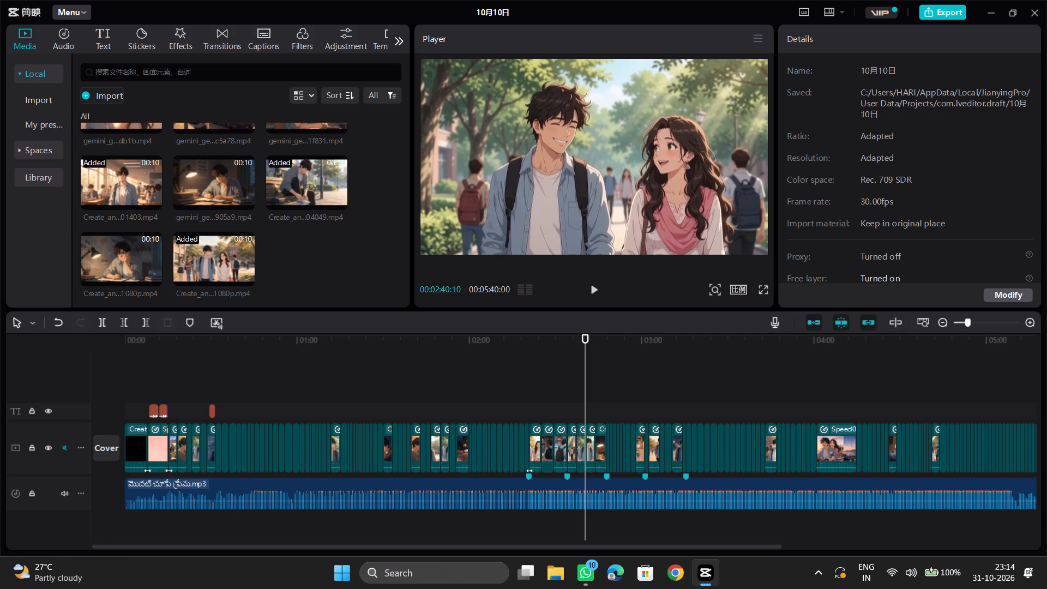
{"action": "key", "text": "space"}
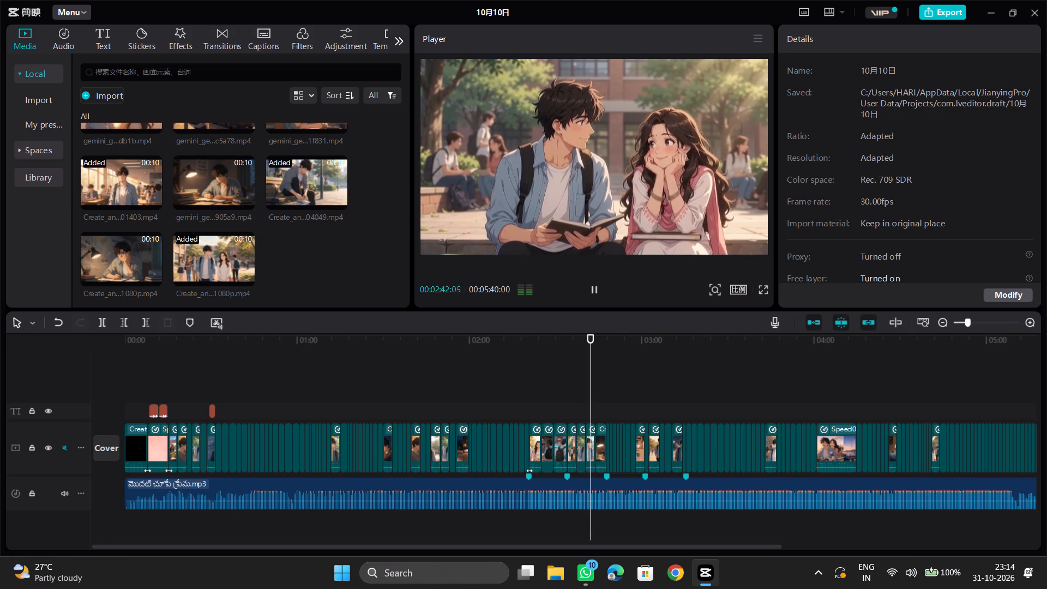
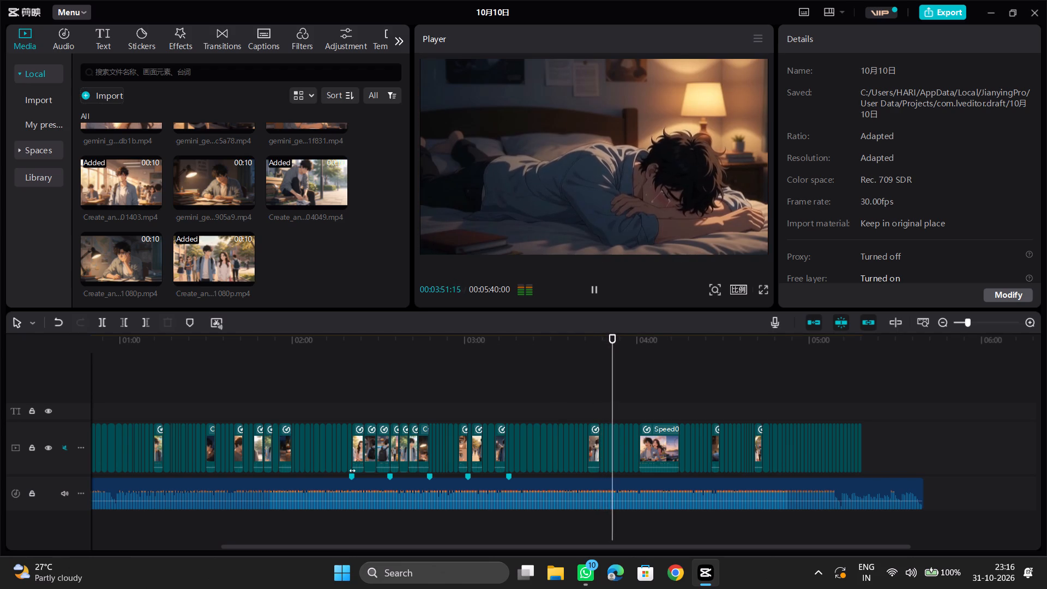
Find the stray campus crying frames around 00:03:50 and trim them off the end of the 0.6X clip showing the hand-held photo.
{"action": "key", "text": "Left"}
{"action": "key", "text": "Left"}
{"action": "key", "text": "Left"}
{"action": "key", "text": "Left"}
{"action": "key", "text": "Left"}
{"action": "key", "text": "Left"}
{"action": "key", "text": "Left"}
{"action": "key", "text": "Left"}
{"action": "key", "text": "Left"}
{"action": "key", "text": "Left"}
{"action": "key", "text": "Left"}
{"action": "key", "text": "Left"}
{"action": "key", "text": "Left"}
{"action": "key", "text": "Left"}
{"action": "key", "text": "Left"}
{"action": "key", "text": "Left"}
{"action": "key", "text": "Left"}
{"action": "key", "text": "Left"}
{"action": "key", "text": "Left"}
{"action": "key", "text": "Left"}
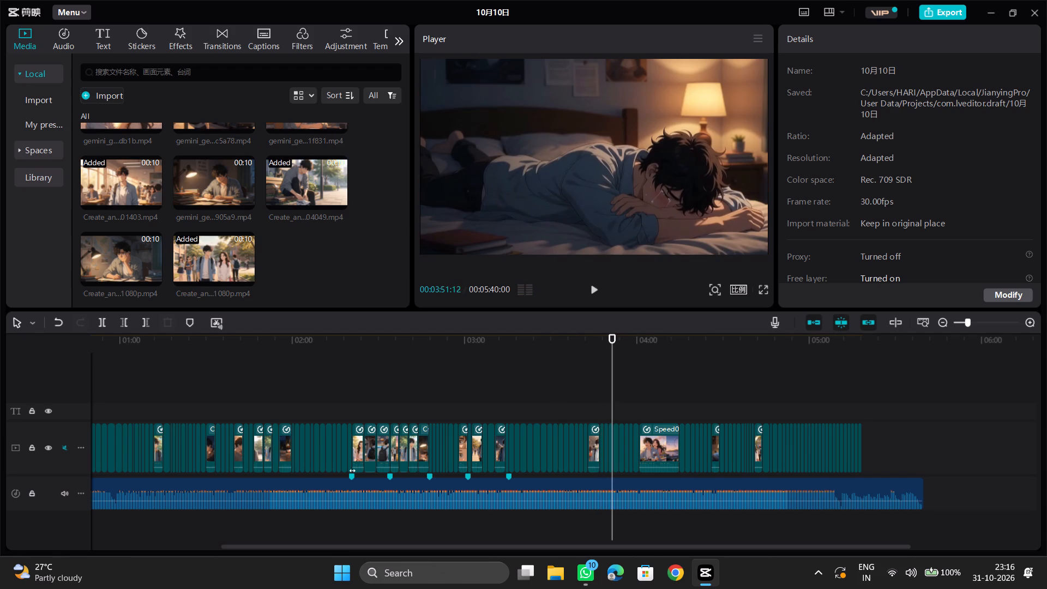
{"action": "key", "text": "Left"}
{"action": "key", "text": "Left"}
{"action": "key", "text": "Left"}
{"action": "key", "text": "Left"}
{"action": "key", "text": "Left"}
{"action": "key", "text": "Left"}
{"action": "key", "text": "Left"}
{"action": "key", "text": "Left"}
{"action": "key", "text": "Left"}
{"action": "key", "text": "Left"}
{"action": "key", "text": "Left"}
{"action": "key", "text": "Left"}
{"action": "key", "text": "Left"}
{"action": "key", "text": "Left"}
{"action": "key", "text": "Left"}
{"action": "key", "text": "Left"}
{"action": "key", "text": "Left"}
{"action": "key", "text": "Left"}
{"action": "key", "text": "Left"}
{"action": "key", "text": "Left"}
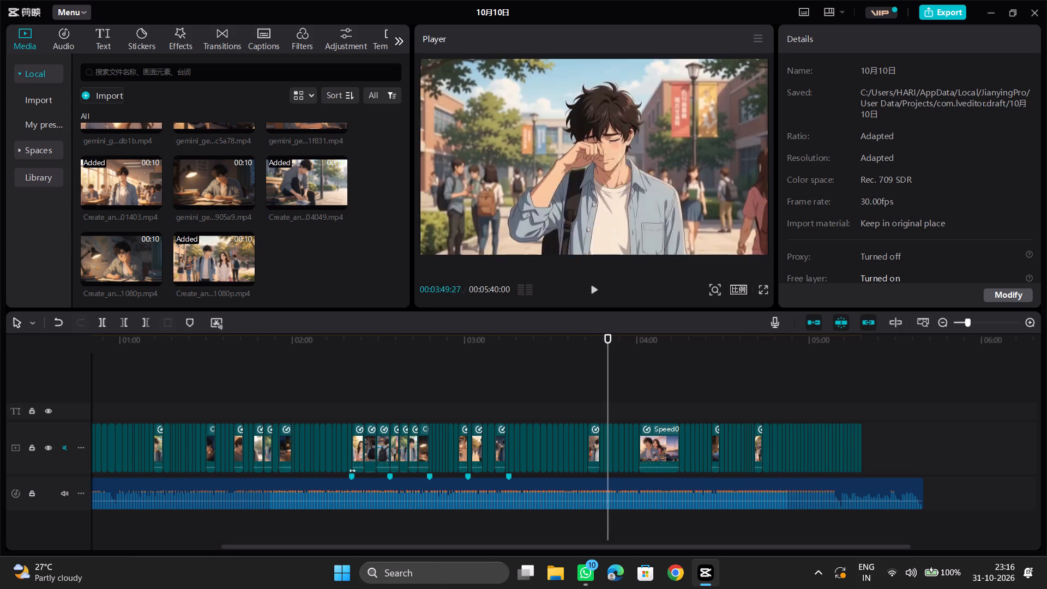
{"action": "key", "text": "Right"}
{"action": "key", "text": "Right"}
{"action": "key", "text": "Right"}
{"action": "key", "text": "Right"}
{"action": "key", "text": "Right"}
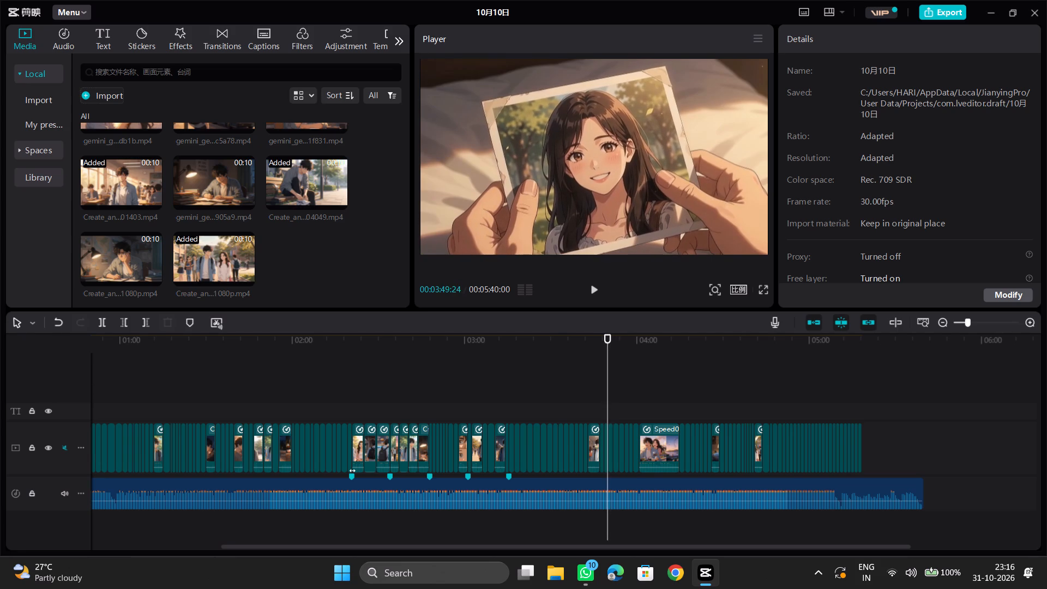
{"action": "key", "text": "space"}
{"action": "key", "text": "space"}
{"action": "key", "text": "Left"}
{"action": "key", "text": "Left"}
{"action": "key", "text": "Left"}
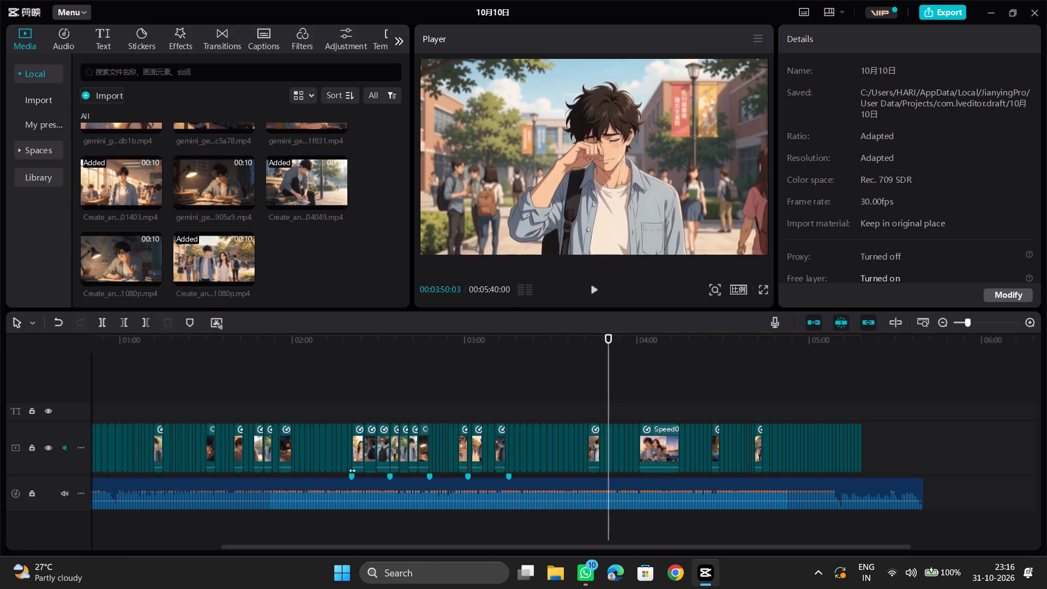
{"action": "key", "text": "Right"}
{"action": "scroll", "coordinate": [528, 377], "scroll_direction": "up", "scroll_amount": 1, "text": "ctrl"}
{"action": "scroll", "coordinate": [528, 377], "scroll_direction": "down", "scroll_amount": 1, "text": "ctrl"}
{"action": "scroll", "coordinate": [528, 377], "scroll_direction": "up", "scroll_amount": 1, "text": "ctrl"}
{"action": "scroll", "coordinate": [528, 377], "scroll_direction": "down", "scroll_amount": 1, "text": "ctrl"}
{"action": "scroll", "coordinate": [528, 377], "scroll_direction": "up", "scroll_amount": 4, "text": "ctrl"}
{"action": "scroll", "coordinate": [528, 377], "scroll_direction": "down", "scroll_amount": 2, "text": "ctrl"}
{"action": "scroll", "coordinate": [528, 377], "scroll_direction": "up", "scroll_amount": 4, "text": "ctrl"}
{"action": "scroll", "coordinate": [528, 377], "scroll_direction": "down", "scroll_amount": 1, "text": "ctrl"}
{"action": "scroll", "coordinate": [528, 377], "scroll_direction": "up", "scroll_amount": 8, "text": "ctrl"}
{"action": "scroll", "coordinate": [528, 377], "scroll_direction": "down", "scroll_amount": 1, "text": "ctrl"}
{"action": "scroll", "coordinate": [528, 377], "scroll_direction": "up", "scroll_amount": 4, "text": "ctrl"}
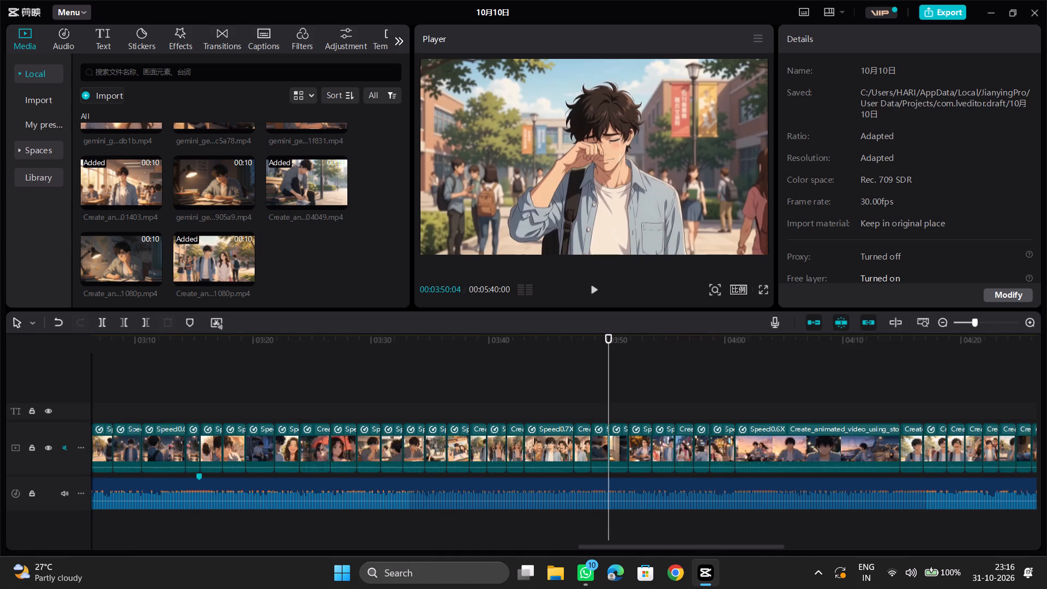
{"action": "scroll", "coordinate": [528, 377], "scroll_direction": "down", "scroll_amount": 1, "text": "ctrl"}
{"action": "scroll", "coordinate": [528, 377], "scroll_direction": "up", "scroll_amount": 4, "text": "ctrl"}
{"action": "scroll", "coordinate": [528, 377], "scroll_direction": "down", "scroll_amount": 2, "text": "ctrl"}
{"action": "scroll", "coordinate": [528, 377], "scroll_direction": "up", "scroll_amount": 5, "text": "ctrl"}
{"action": "scroll", "coordinate": [528, 377], "scroll_direction": "down", "scroll_amount": 1, "text": "ctrl"}
{"action": "scroll", "coordinate": [528, 377], "scroll_direction": "up", "scroll_amount": 9, "text": "ctrl"}
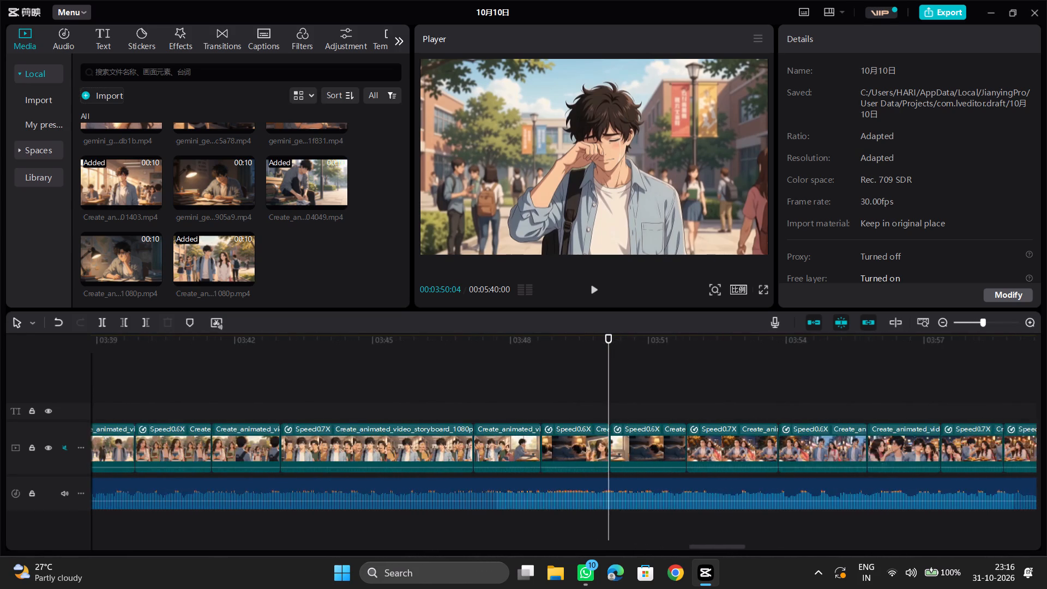
{"action": "scroll", "coordinate": [528, 377], "scroll_direction": "down", "scroll_amount": 1, "text": "ctrl"}
{"action": "scroll", "coordinate": [528, 377], "scroll_direction": "up", "scroll_amount": 1, "text": "ctrl"}
{"action": "scroll", "coordinate": [528, 377], "scroll_direction": "down", "scroll_amount": 1, "text": "ctrl"}
{"action": "scroll", "coordinate": [528, 377], "scroll_direction": "up", "scroll_amount": 8, "text": "ctrl"}
{"action": "scroll", "coordinate": [528, 377], "scroll_direction": "down", "scroll_amount": 1, "text": "ctrl"}
{"action": "scroll", "coordinate": [528, 377], "scroll_direction": "up", "scroll_amount": 2, "text": "ctrl"}
{"action": "scroll", "coordinate": [528, 377], "scroll_direction": "down", "scroll_amount": 1, "text": "ctrl"}
{"action": "scroll", "coordinate": [528, 377], "scroll_direction": "up", "scroll_amount": 1, "text": "ctrl"}
{"action": "scroll", "coordinate": [528, 377], "scroll_direction": "down", "scroll_amount": 1, "text": "ctrl"}
{"action": "scroll", "coordinate": [528, 377], "scroll_direction": "up", "scroll_amount": 5, "text": "ctrl"}
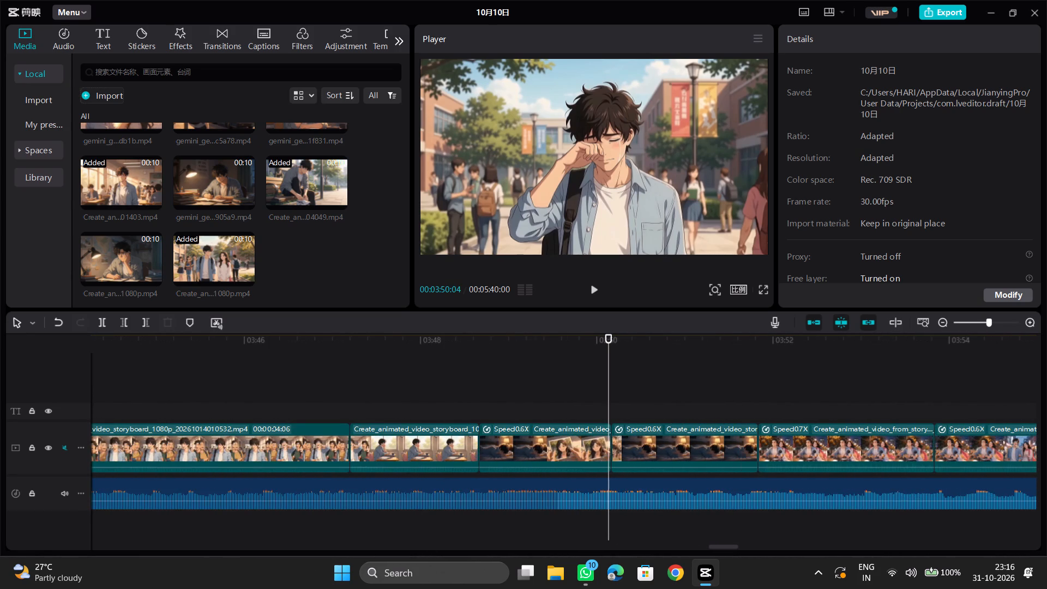
{"action": "key", "text": "Left"}
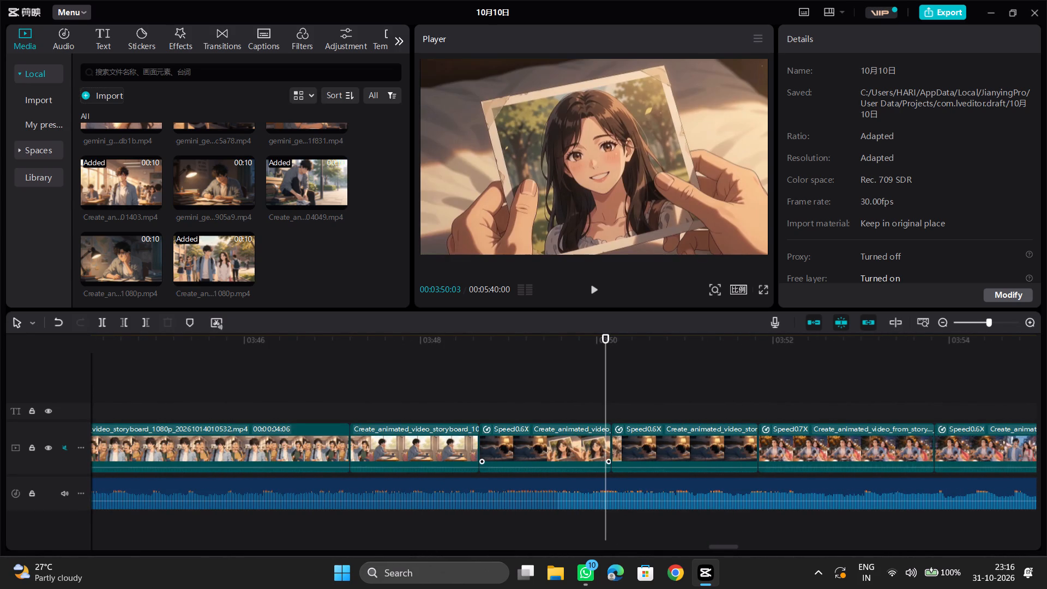
{"action": "left_click", "coordinate": [575, 437]}
{"action": "left_click_drag", "start_coordinate": [610, 442], "coordinate": [603, 442]}
Play from just before the trimmed cut through the night street, sunset, bench and phone scenes to the laughing classroom shot, checking them against the music.
{"action": "left_click", "coordinate": [584, 408]}
{"action": "key", "text": "space"}
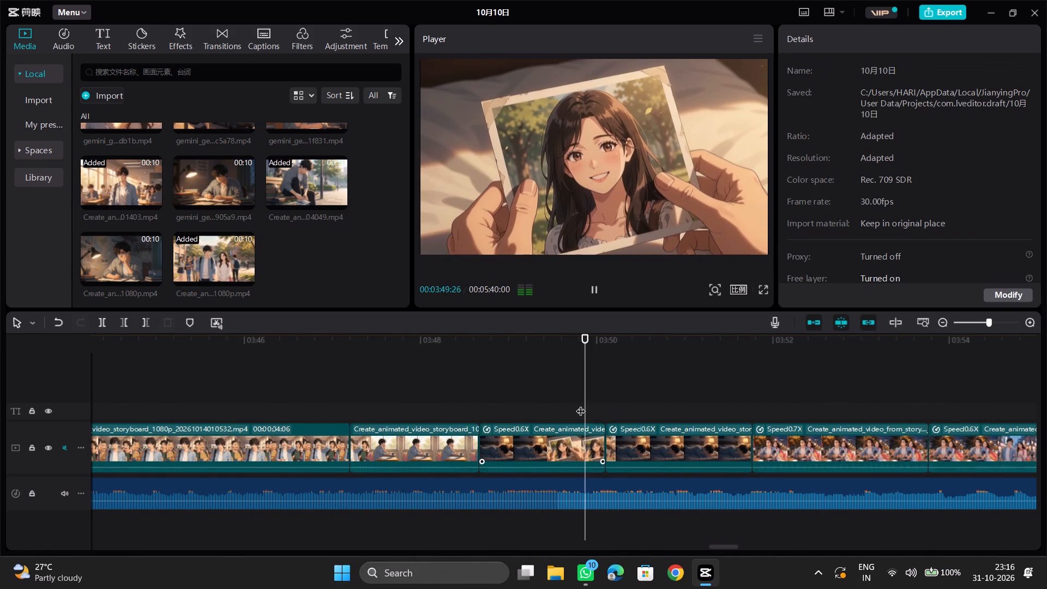
{"action": "scroll", "coordinate": [582, 404], "scroll_direction": "down", "scroll_amount": 6}
{"action": "scroll", "coordinate": [582, 404], "scroll_direction": "up", "scroll_amount": 1, "text": "ctrl"}
{"action": "scroll", "coordinate": [582, 404], "scroll_direction": "down", "scroll_amount": 1, "text": "ctrl"}
{"action": "scroll", "coordinate": [582, 404], "scroll_direction": "up", "scroll_amount": 2, "text": "ctrl"}
{"action": "scroll", "coordinate": [582, 404], "scroll_direction": "down", "scroll_amount": 17, "text": "ctrl"}
{"action": "scroll", "coordinate": [581, 404], "scroll_direction": "up", "scroll_amount": 1, "text": "ctrl"}
{"action": "scroll", "coordinate": [581, 404], "scroll_direction": "down", "scroll_amount": 2, "text": "ctrl"}
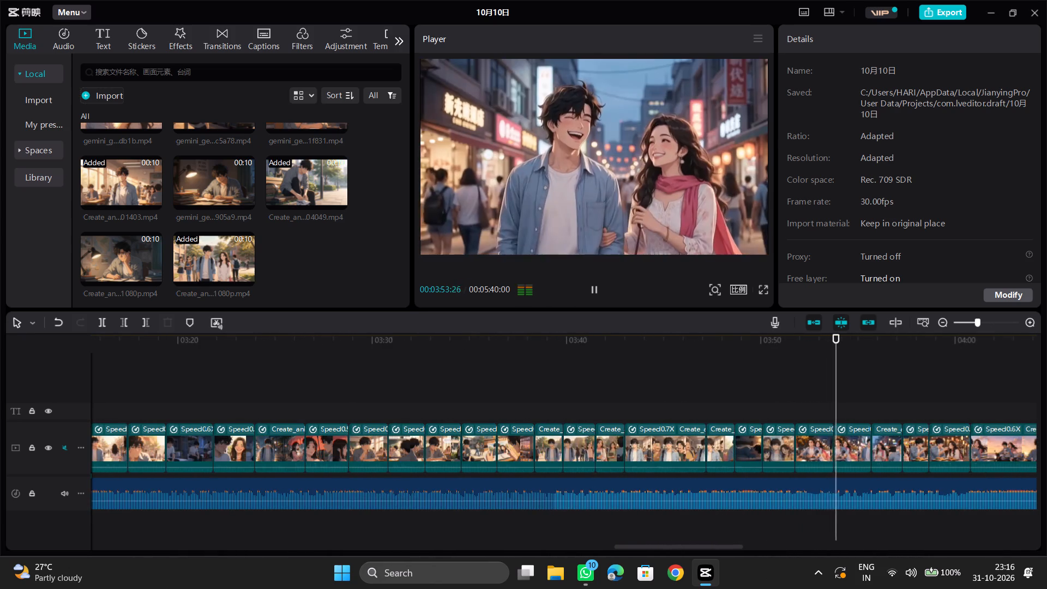
{"action": "scroll", "coordinate": [583, 402], "scroll_direction": "left", "scroll_amount": 2}
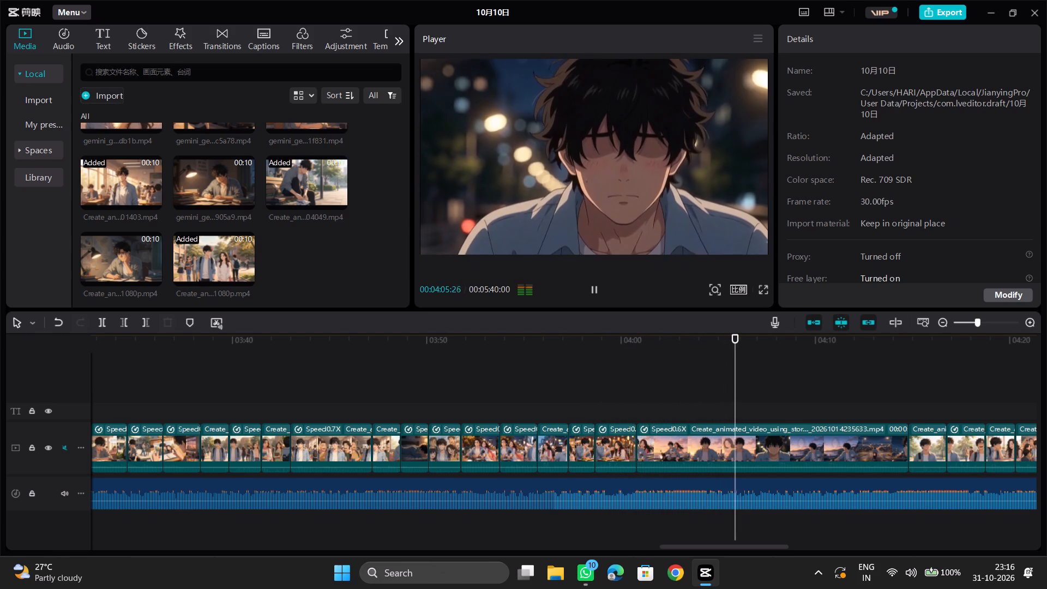
{"action": "scroll", "coordinate": [712, 366], "scroll_direction": "left", "scroll_amount": 1}
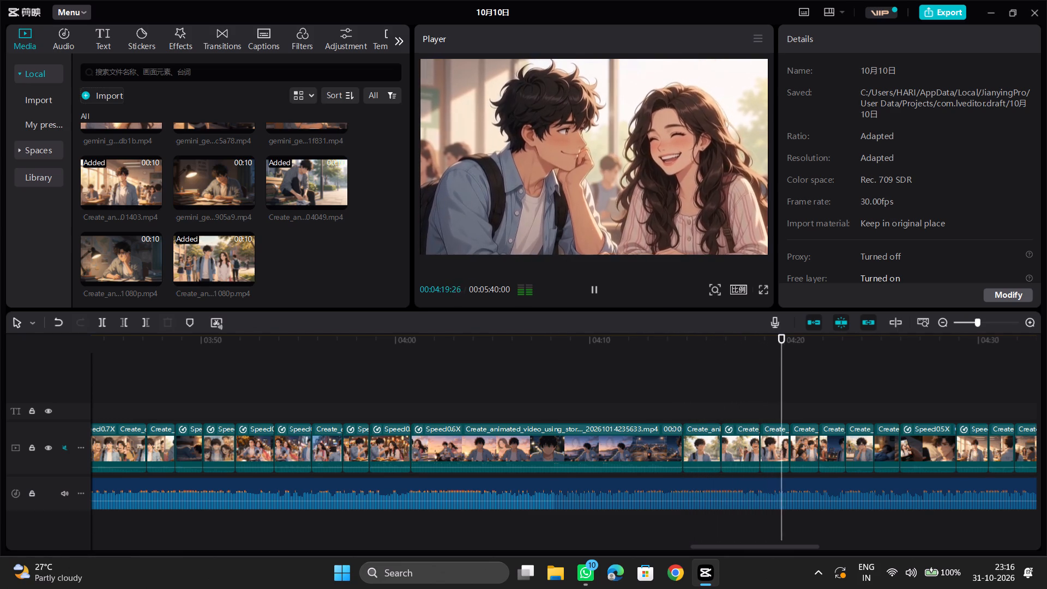
{"action": "scroll", "coordinate": [616, 390], "scroll_direction": "left", "scroll_amount": 1}
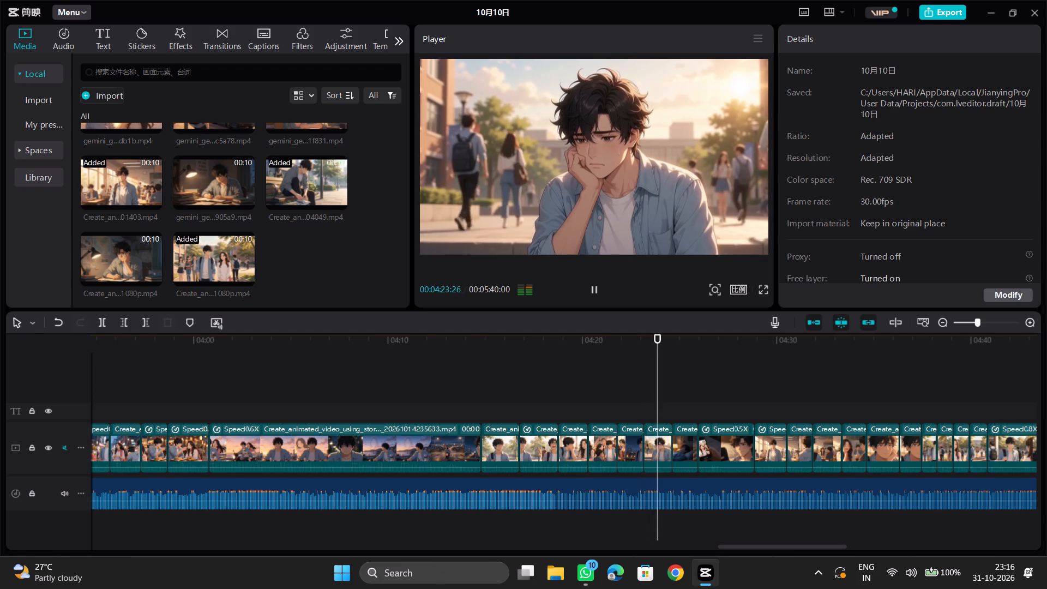
{"action": "scroll", "coordinate": [616, 390], "scroll_direction": "down", "scroll_amount": 4, "text": "ctrl"}
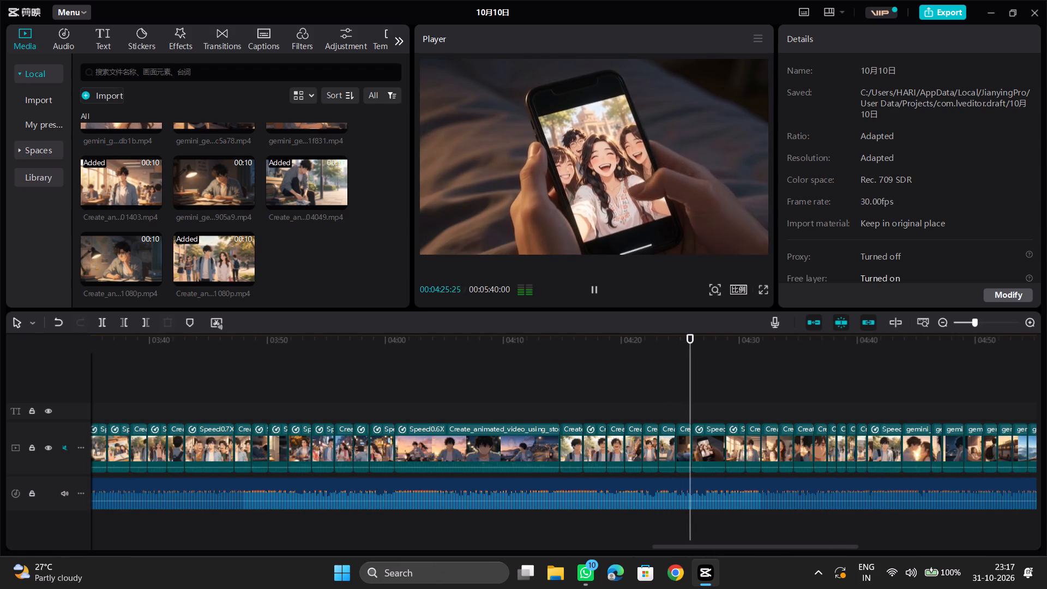
{"action": "scroll", "coordinate": [616, 390], "scroll_direction": "left", "scroll_amount": 1}
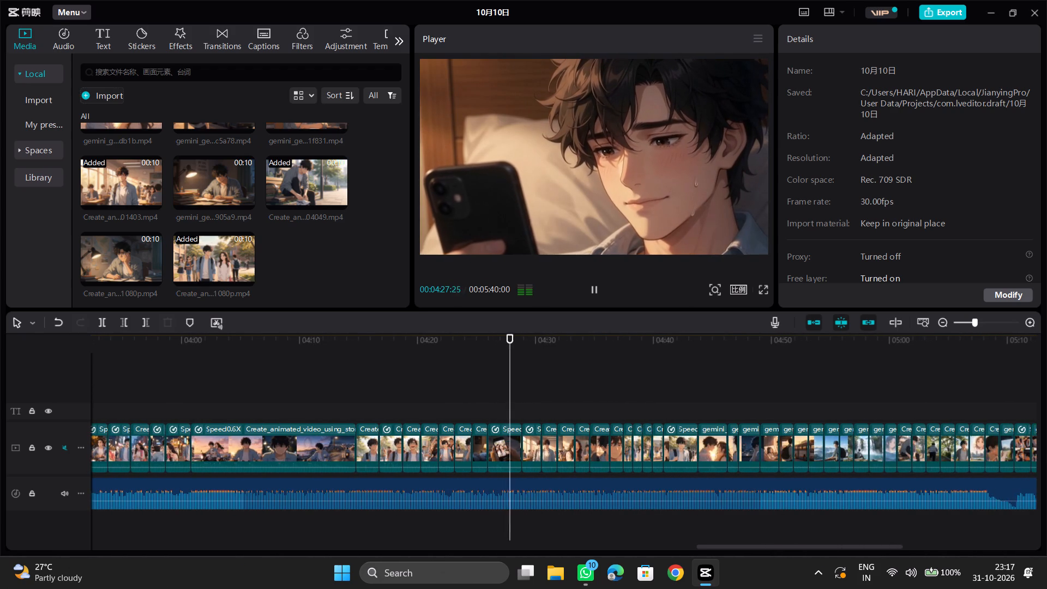
{"action": "scroll", "coordinate": [616, 390], "scroll_direction": "left", "scroll_amount": 1}
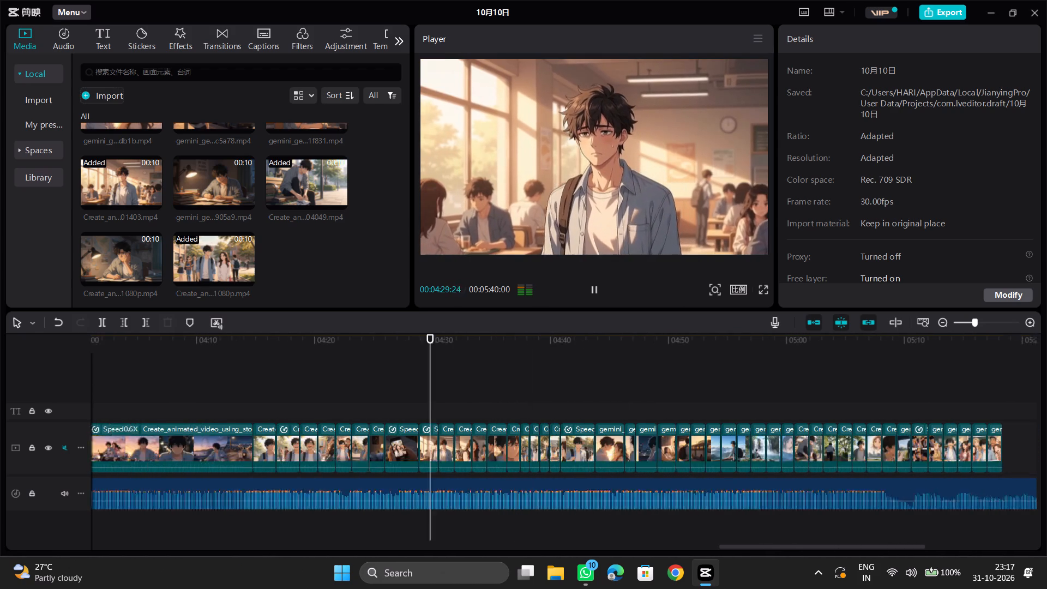
{"action": "scroll", "coordinate": [616, 390], "scroll_direction": "left", "scroll_amount": 1}
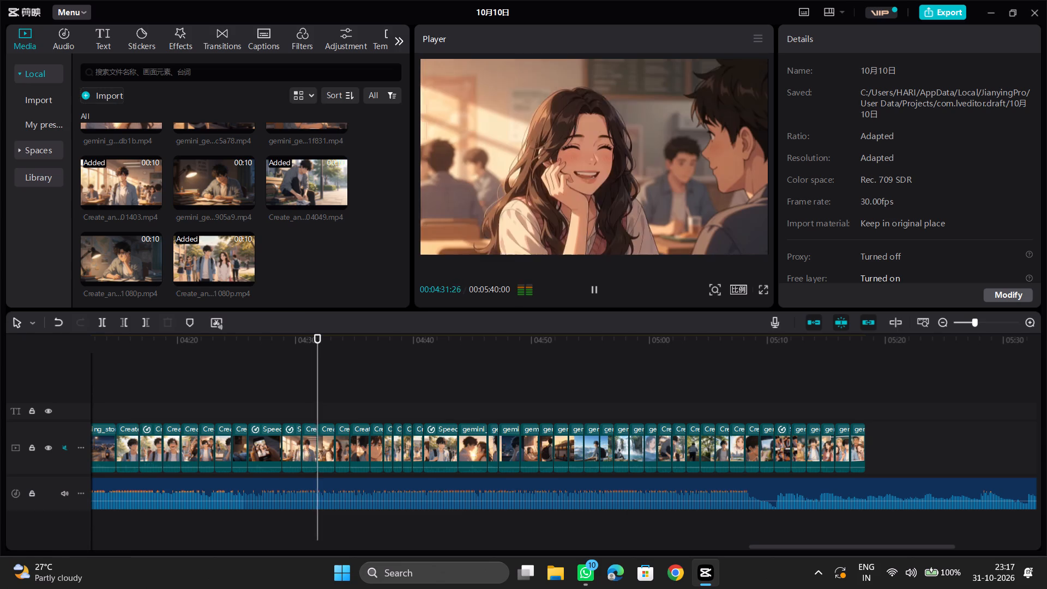
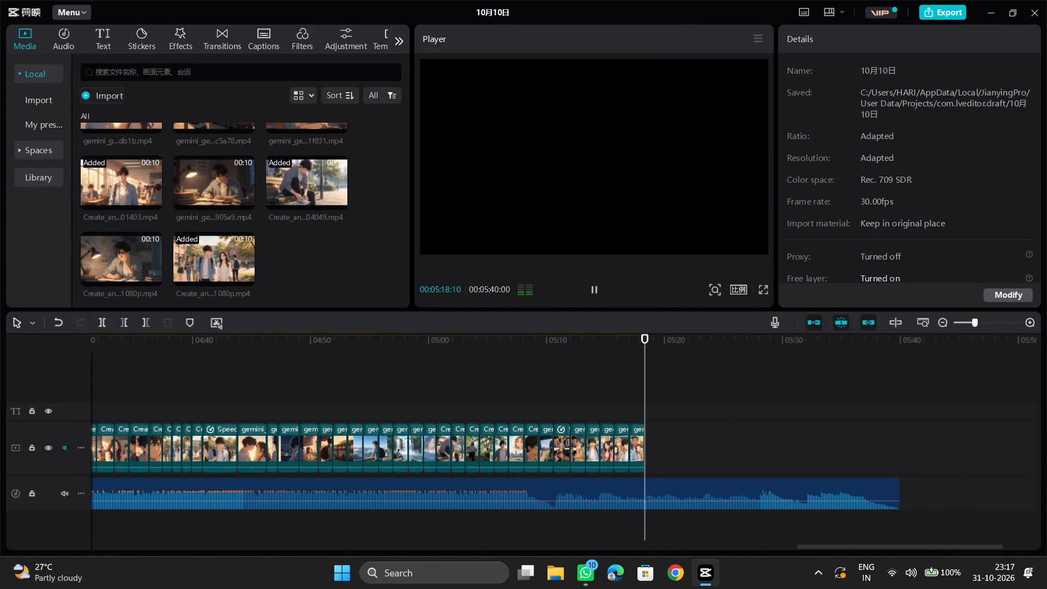
Replay the moment around 00:05:13 where the student sits alone in the classroom, checking the cut against the music.
{"action": "left_click", "coordinate": [530, 365]}
{"action": "left_click", "coordinate": [588, 382]}
{"action": "key", "text": "space"}
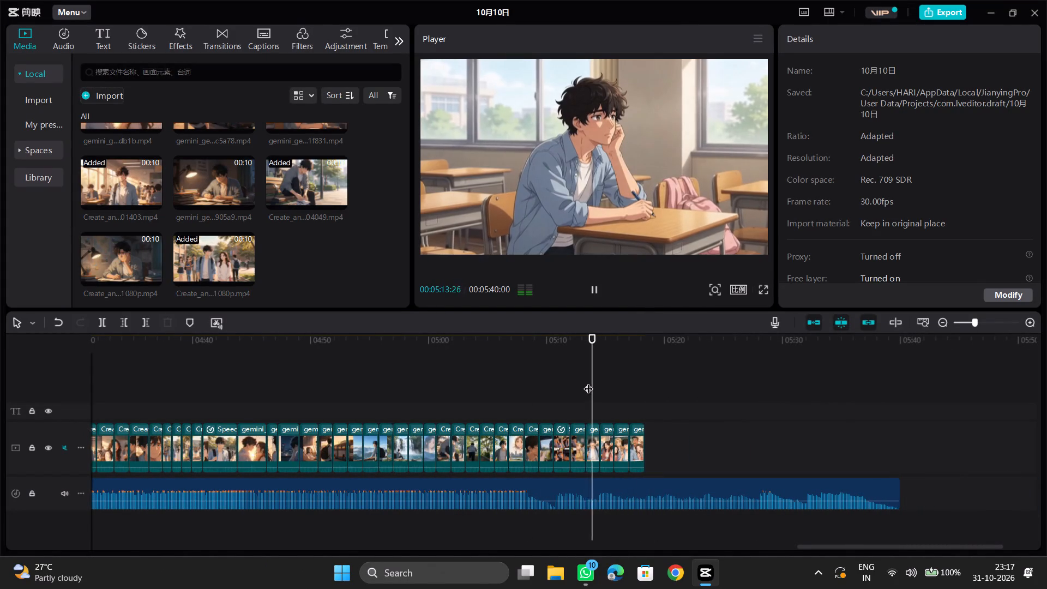
{"action": "key", "text": "space"}
{"action": "left_click", "coordinate": [584, 380]}
{"action": "key", "text": "space"}
{"action": "key", "text": "space"}
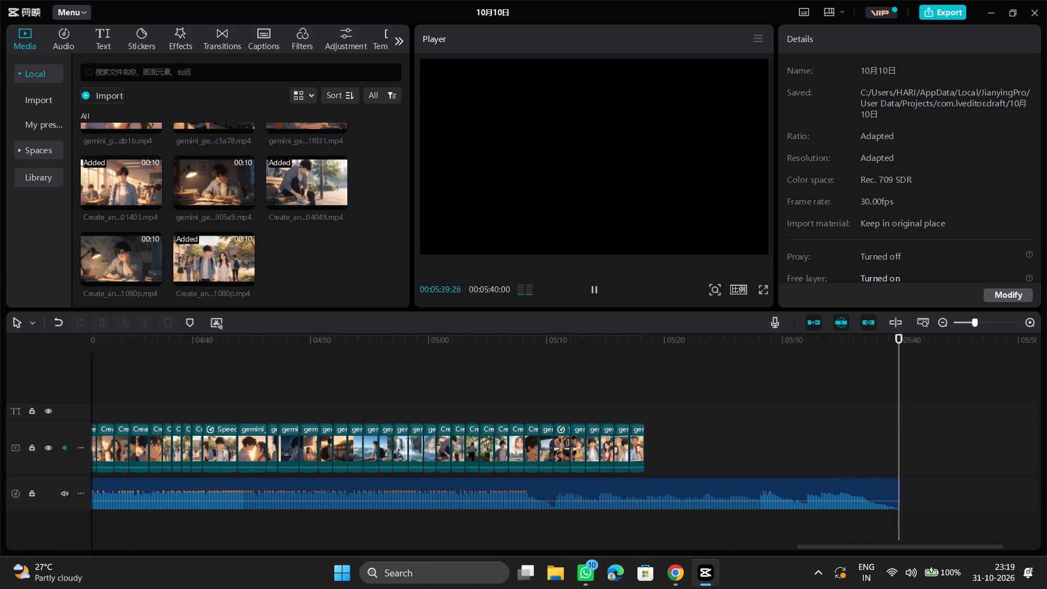
{"action": "left_click", "coordinate": [506, 409]}
{"action": "key", "text": "space"}
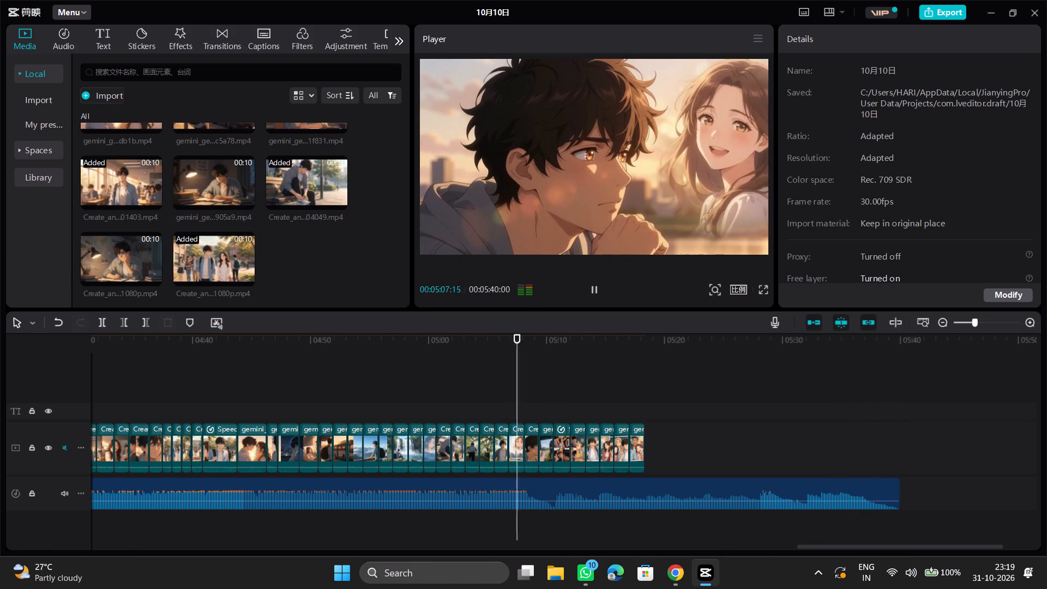
{"action": "left_click", "coordinate": [556, 401]}
{"action": "key", "text": "space"}
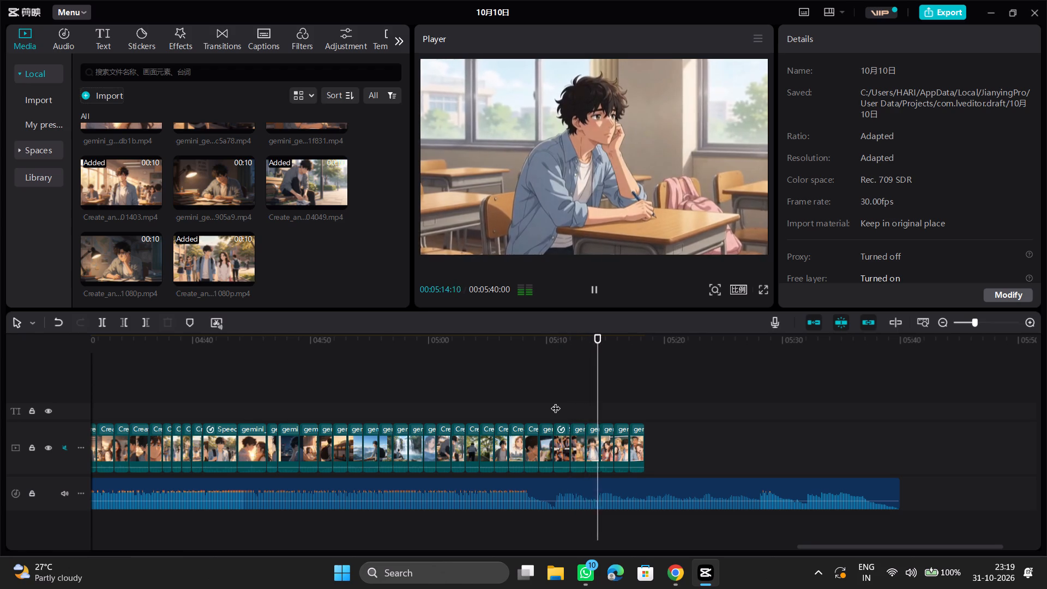
{"action": "left_click", "coordinate": [556, 401]}
{"action": "key", "text": "space"}
{"action": "left_click", "coordinate": [505, 388]}
{"action": "key", "text": "space"}
{"action": "left_click", "coordinate": [531, 405]}
{"action": "key", "text": "space"}
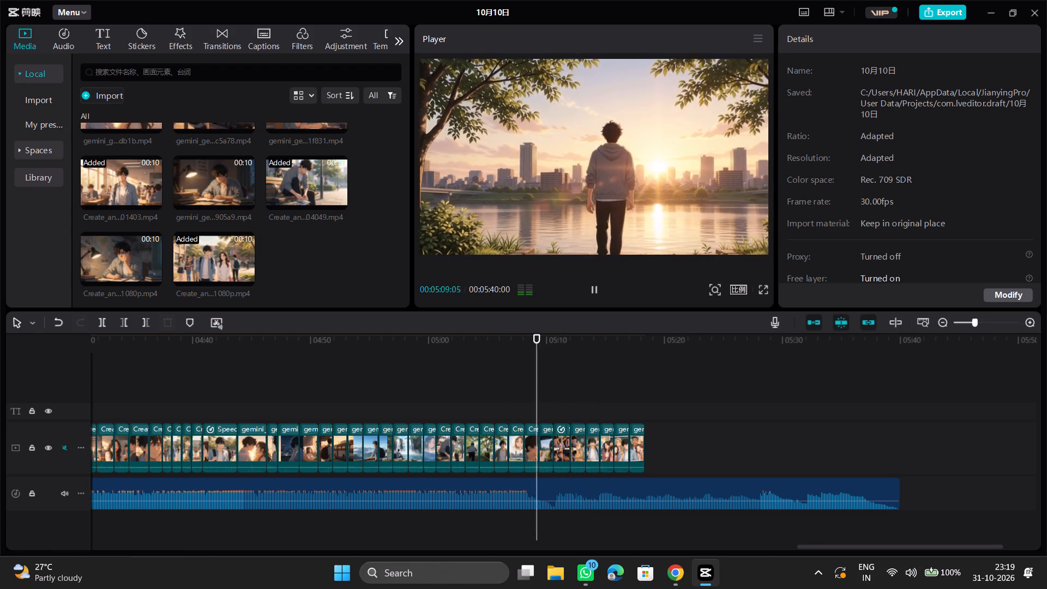
{"action": "left_click", "coordinate": [552, 398]}
{"action": "key", "text": "space"}
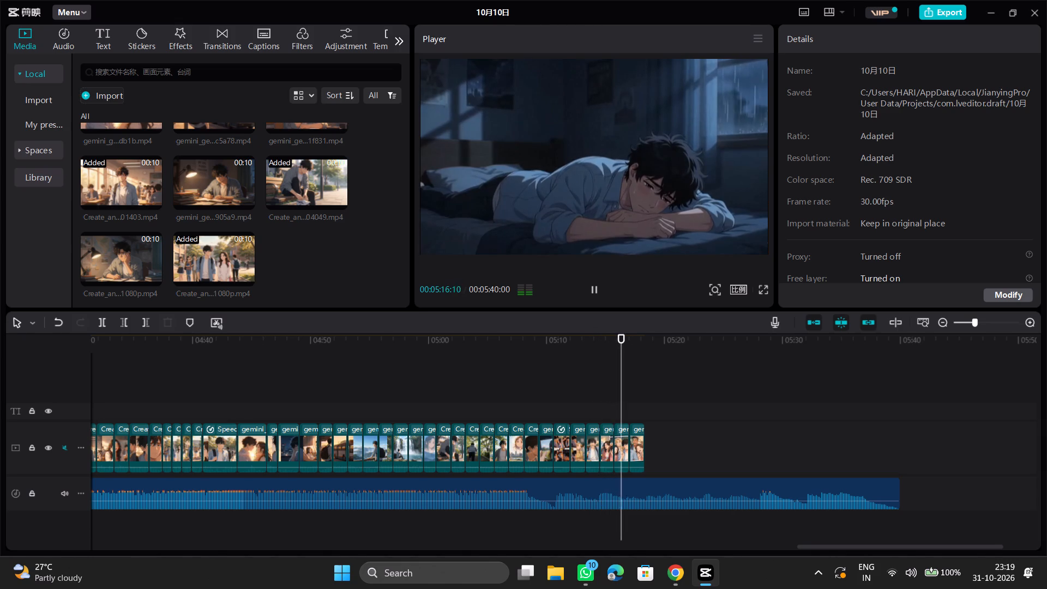
{"action": "left_click", "coordinate": [588, 410]}
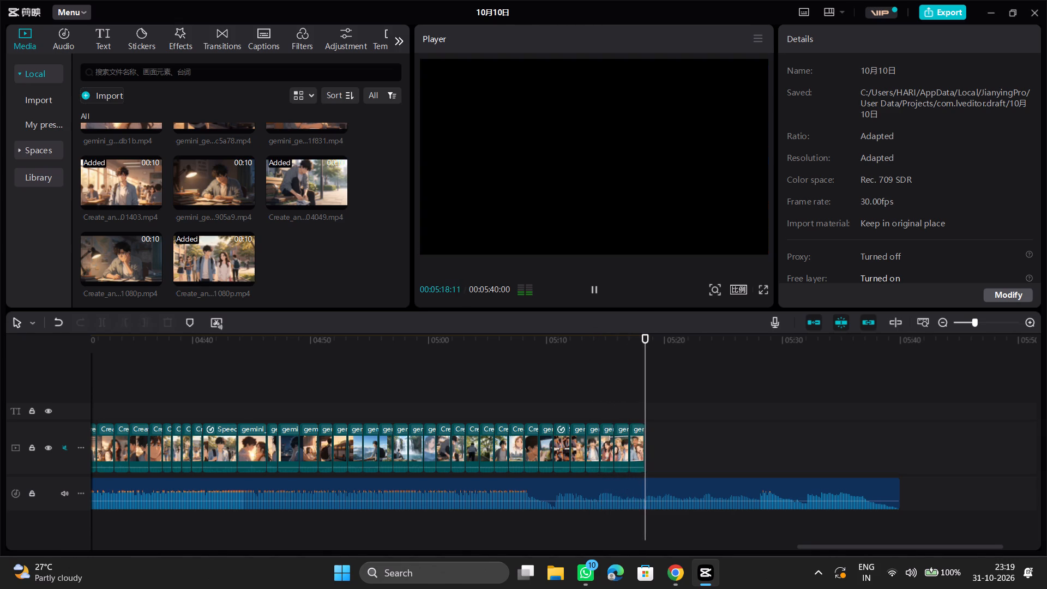
{"action": "key", "text": "space"}
{"action": "key", "text": "space"}
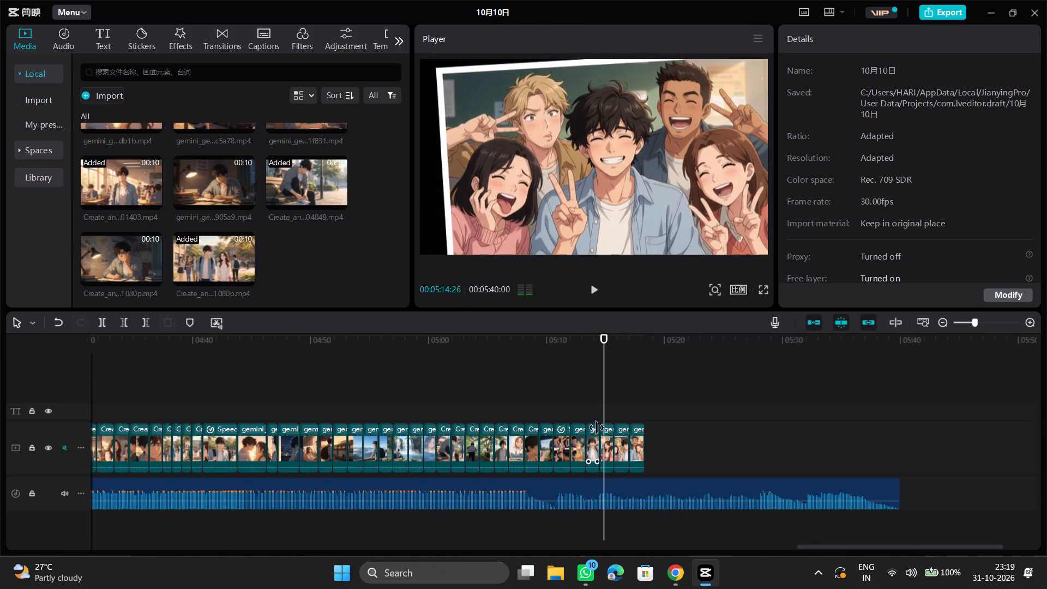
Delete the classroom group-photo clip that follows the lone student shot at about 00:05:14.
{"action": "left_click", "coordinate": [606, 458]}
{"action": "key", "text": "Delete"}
Play from the lone classroom shot into the bedroom and hand-held photo shots to judge the ending without the group-photo clip.
{"action": "left_click", "coordinate": [570, 386]}
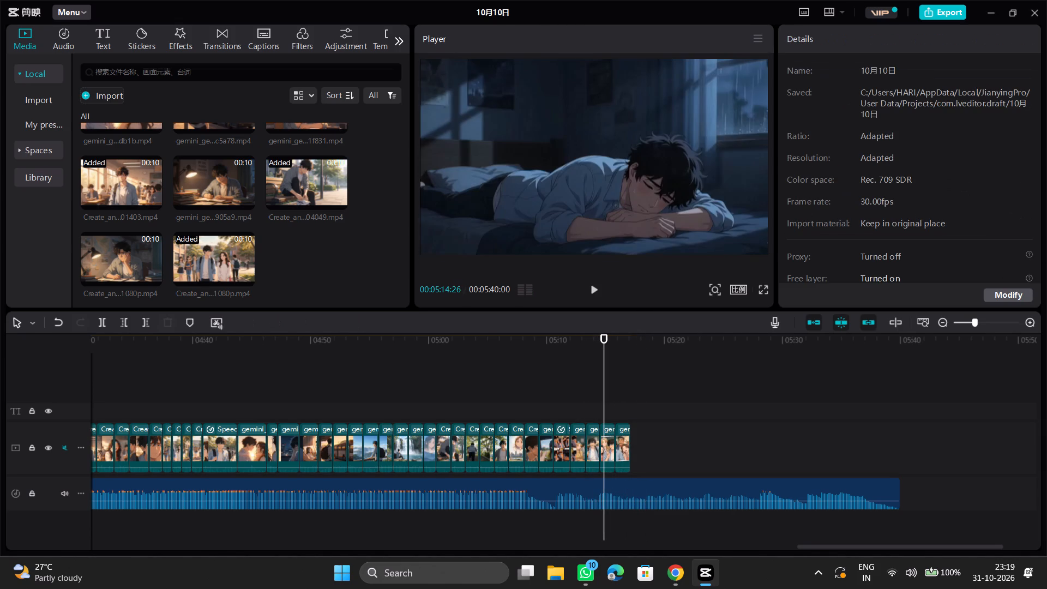
{"action": "key", "text": "space"}
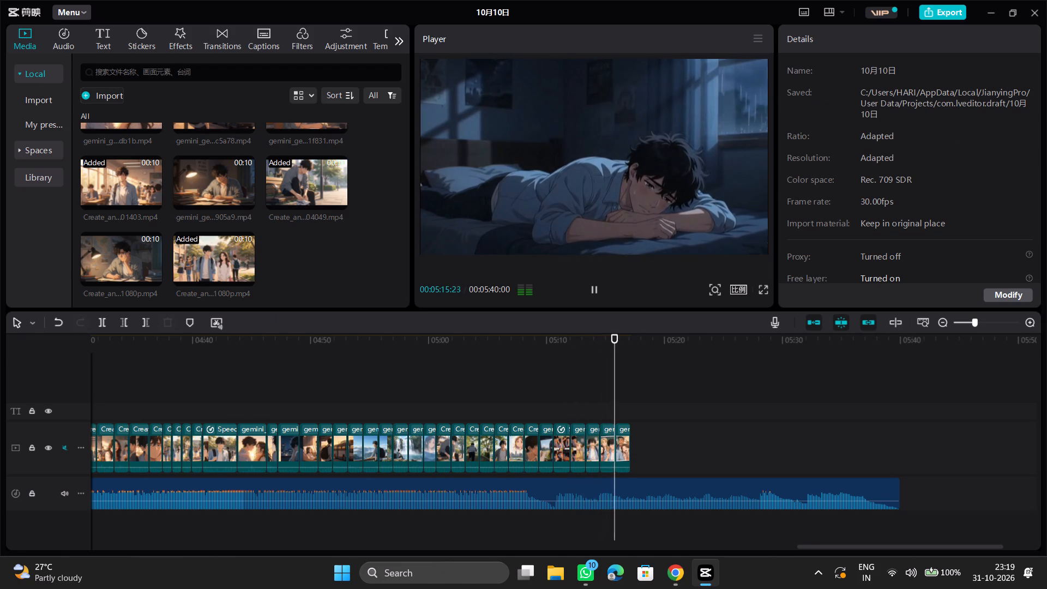
{"action": "key", "text": "space"}
{"action": "left_click", "coordinate": [589, 409]}
{"action": "key", "text": "space"}
{"action": "key", "text": "space"}
{"action": "key", "text": "space"}
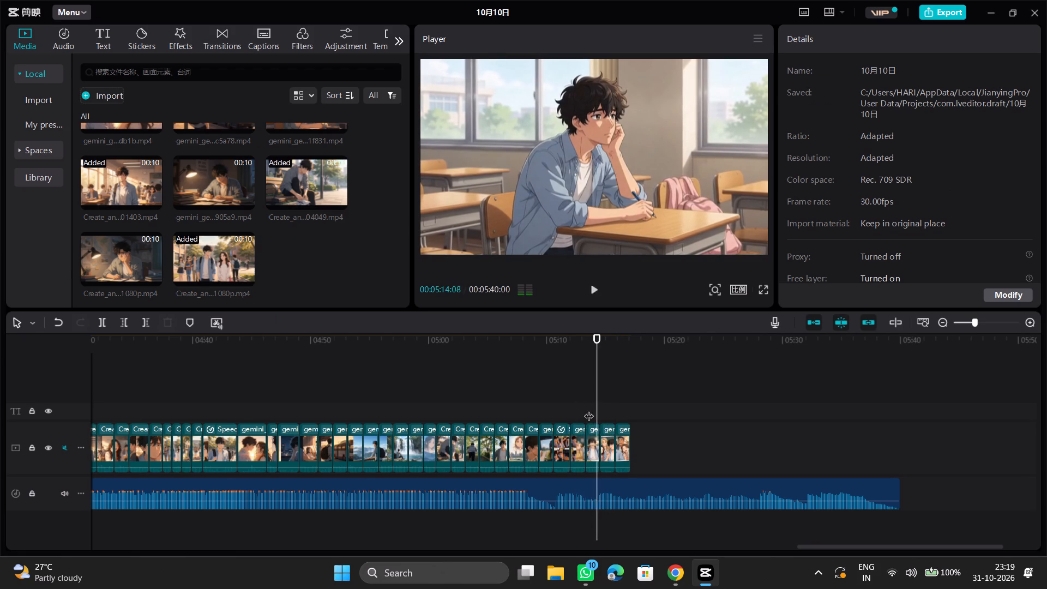
{"action": "key", "text": "space"}
{"action": "key", "text": "space"}
{"action": "key", "text": "space"}
{"action": "key", "text": "space"}
{"action": "key", "text": "space"}
{"action": "key", "text": "space"}
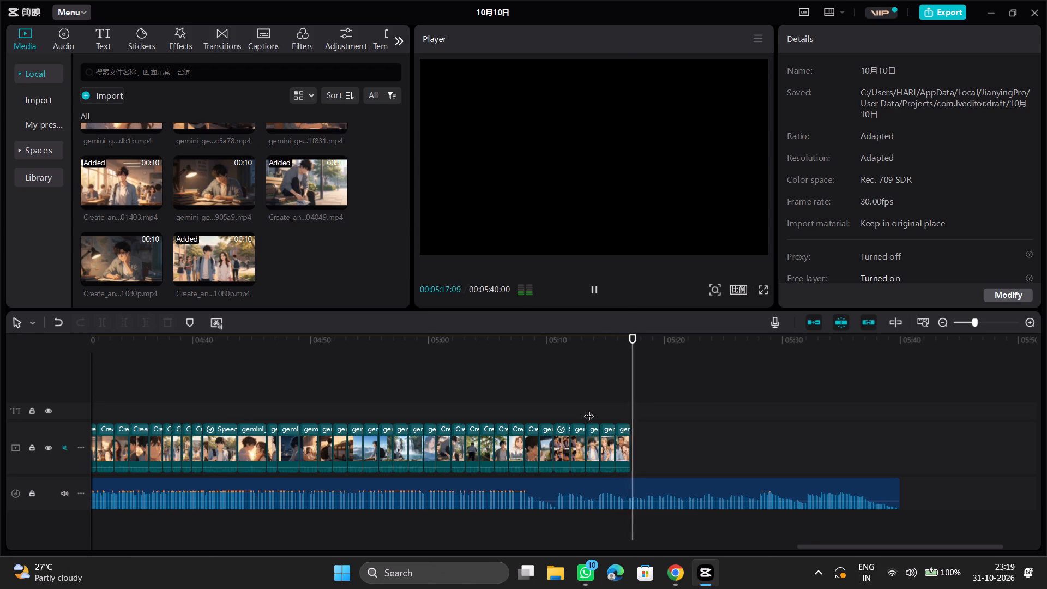
{"action": "left_click", "coordinate": [628, 412]}
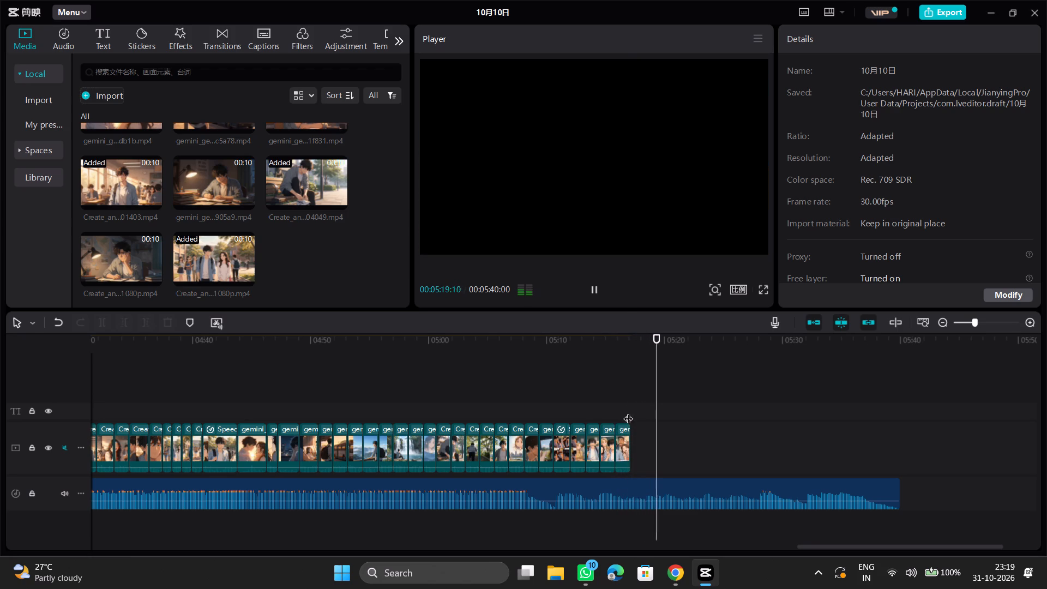
{"action": "key", "text": "space"}
{"action": "left_click", "coordinate": [618, 405]}
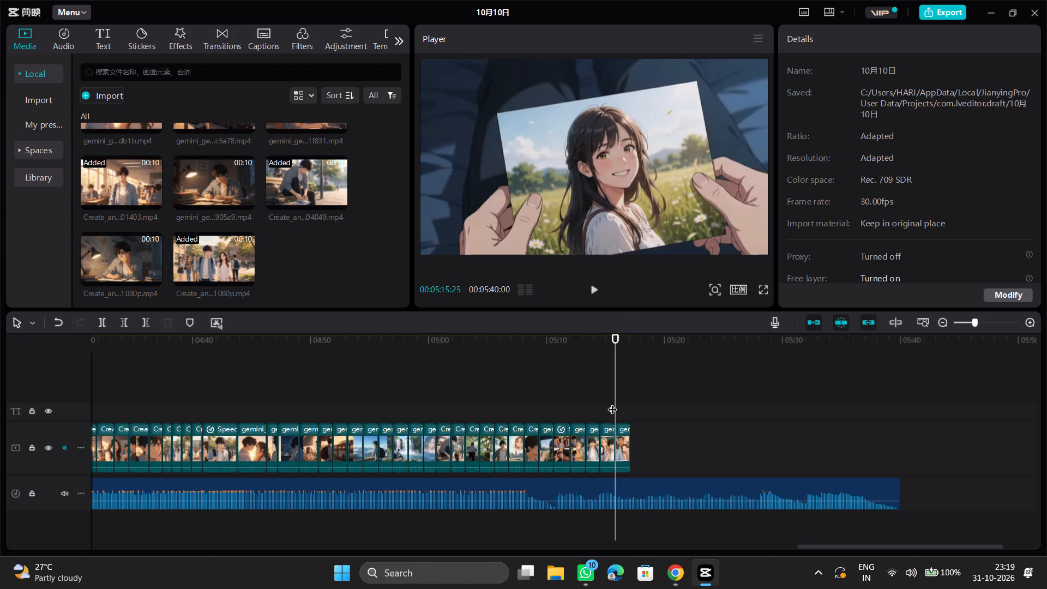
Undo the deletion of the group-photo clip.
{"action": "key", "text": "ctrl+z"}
Preview the campus, desk-study and bench source clips, and start replacing the group-photo clip at 00:05:14 with the desk-study video ending in 905a9.mp4.
{"action": "left_click", "coordinate": [602, 408]}
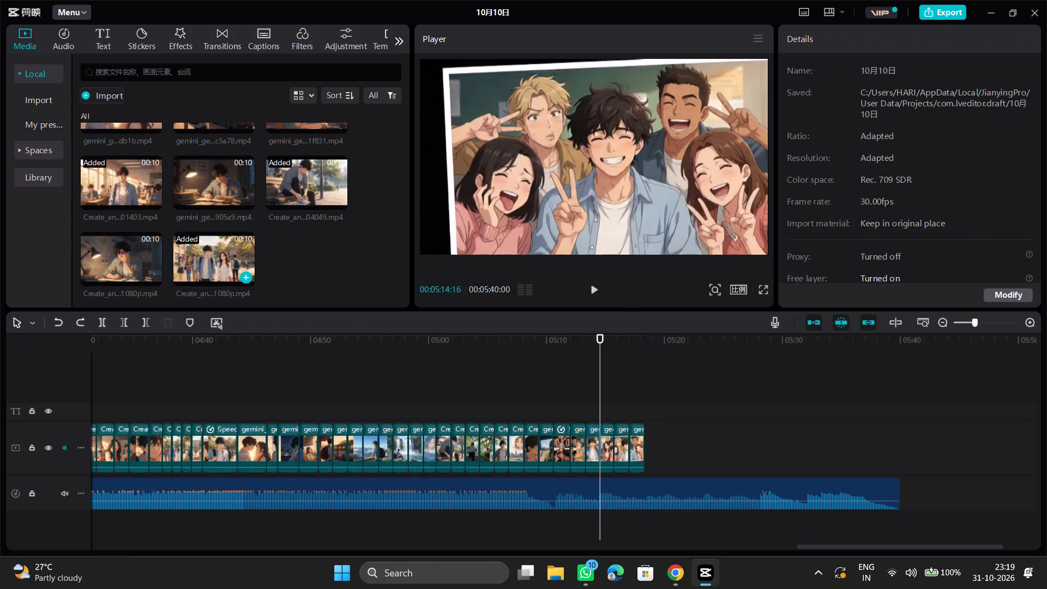
{"action": "left_click", "coordinate": [204, 241]}
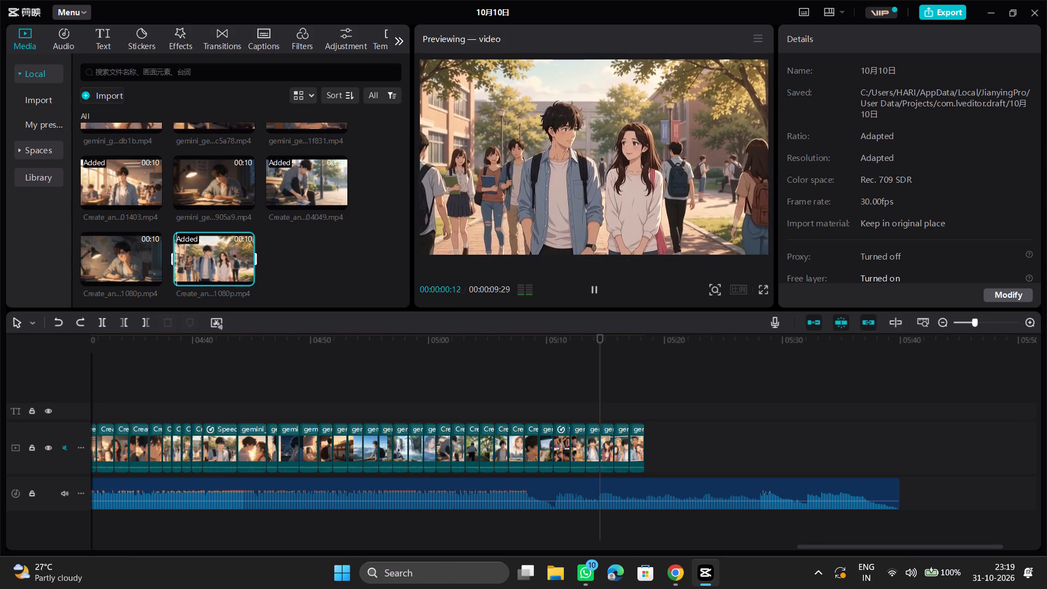
{"action": "left_click", "coordinate": [208, 179]}
{"action": "left_click", "coordinate": [303, 172]}
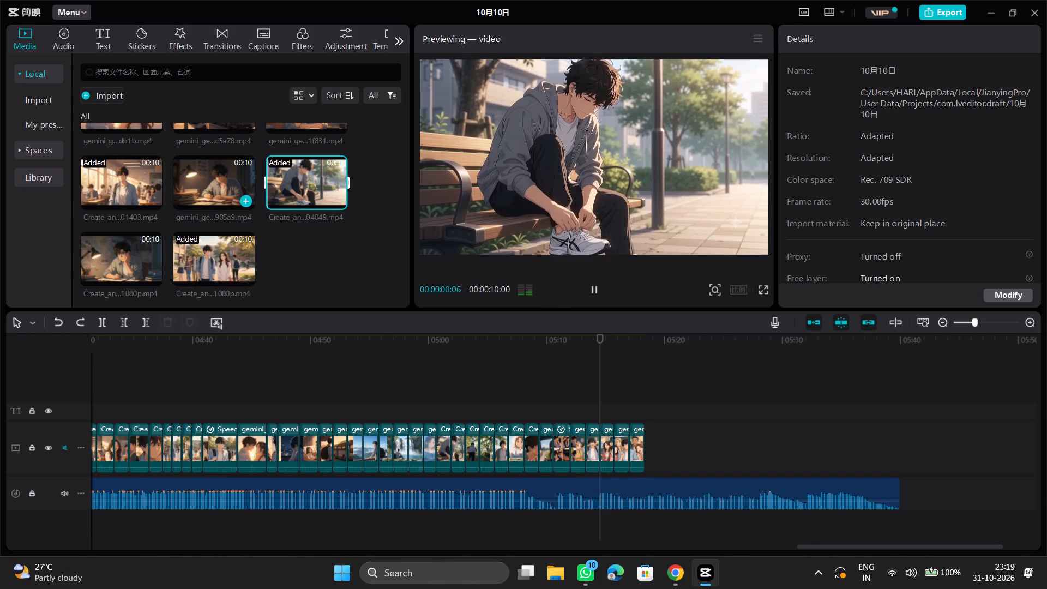
{"action": "left_click", "coordinate": [207, 179]}
{"action": "left_click_drag", "start_coordinate": [207, 178], "coordinate": [597, 468]}
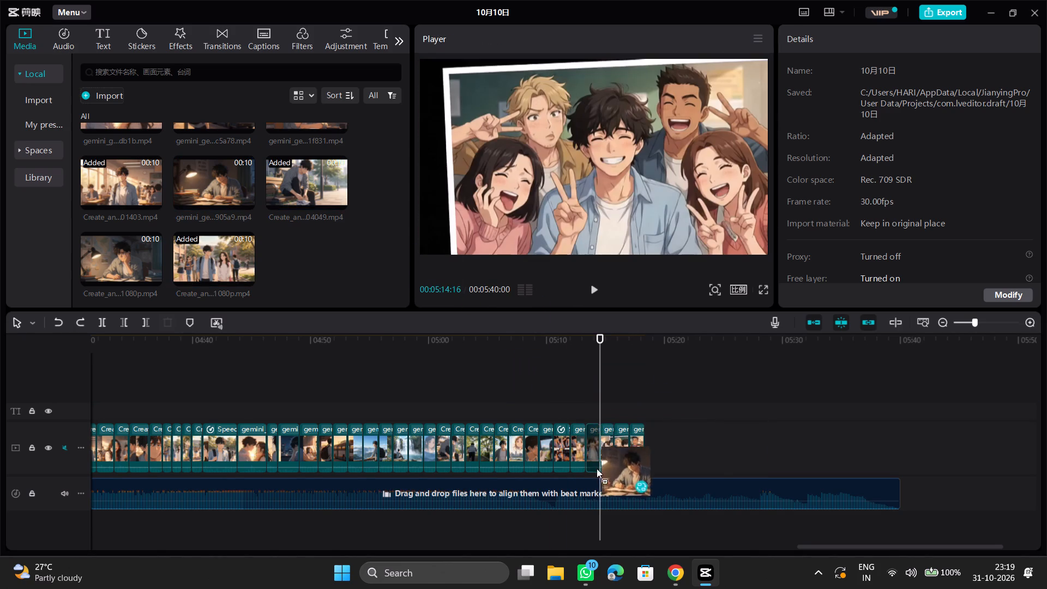
{"action": "left_click_drag", "start_coordinate": [597, 468], "coordinate": [603, 440]}
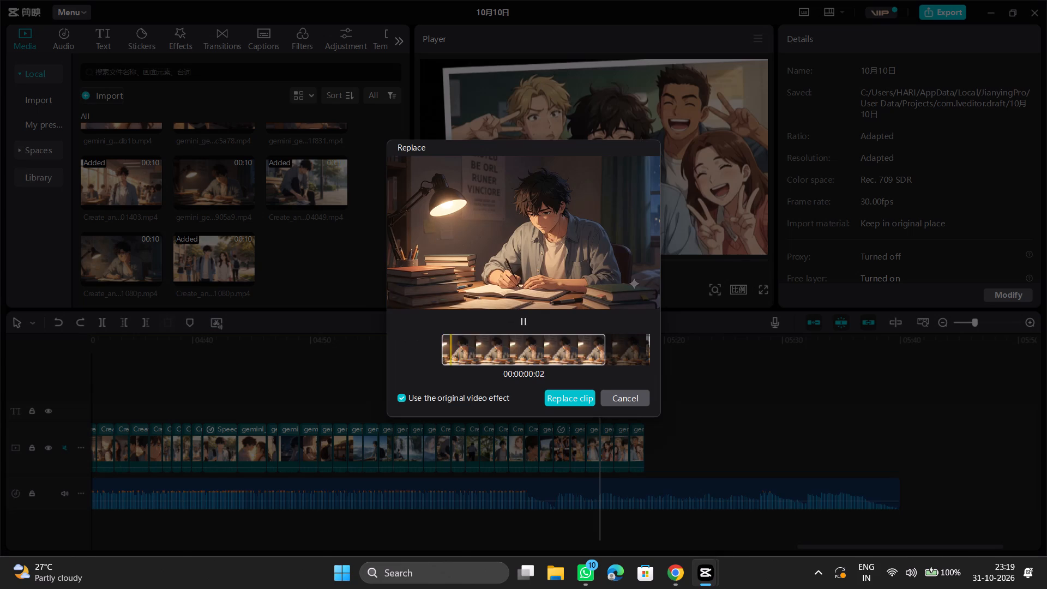
Set the replacement segment to the part of the source video showing the student with his phone on the night bench.
{"action": "left_click_drag", "start_coordinate": [573, 348], "coordinate": [412, 342]}
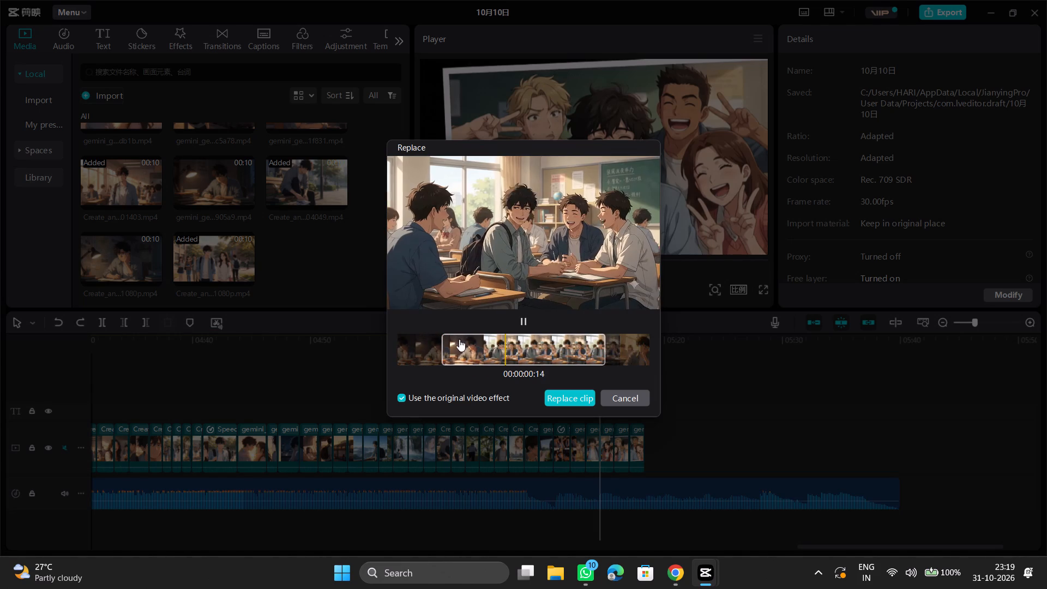
{"action": "left_click_drag", "start_coordinate": [508, 345], "coordinate": [462, 349]}
{"action": "left_click_drag", "start_coordinate": [510, 341], "coordinate": [328, 363]}
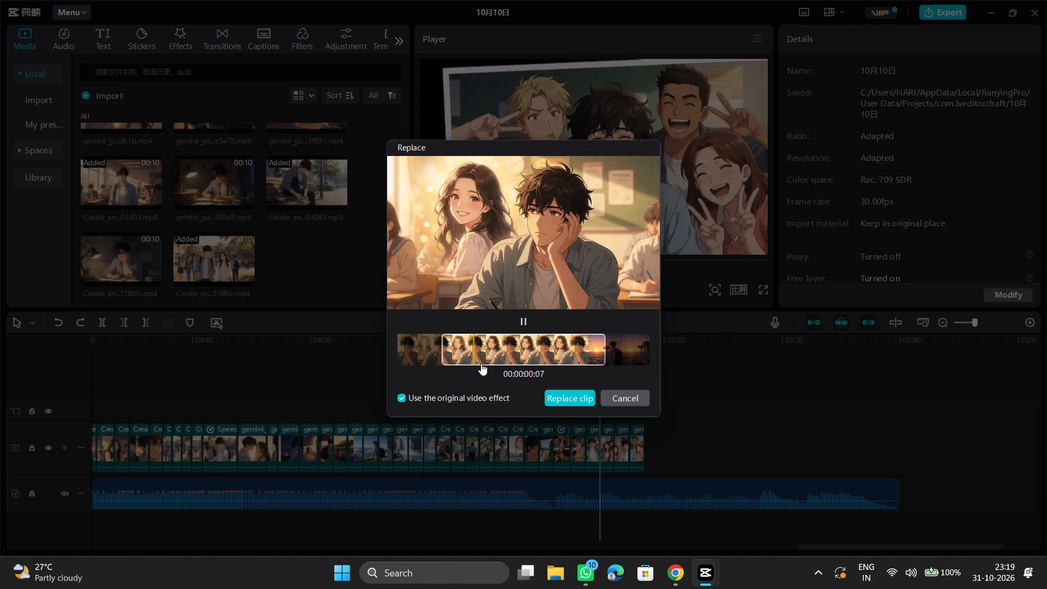
{"action": "left_click_drag", "start_coordinate": [555, 351], "coordinate": [284, 371]}
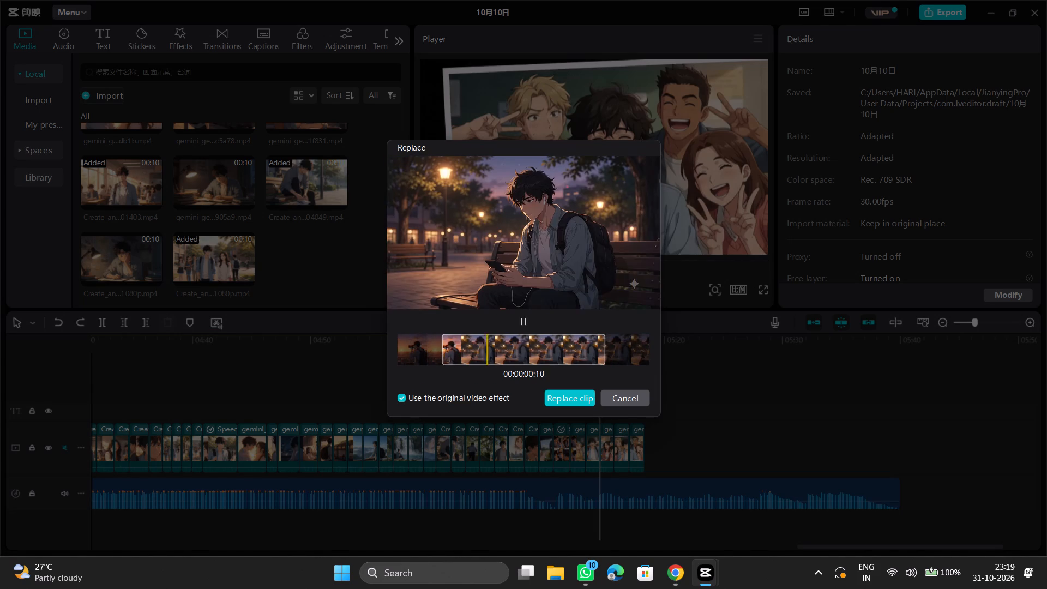
{"action": "left_click_drag", "start_coordinate": [579, 356], "coordinate": [520, 362]}
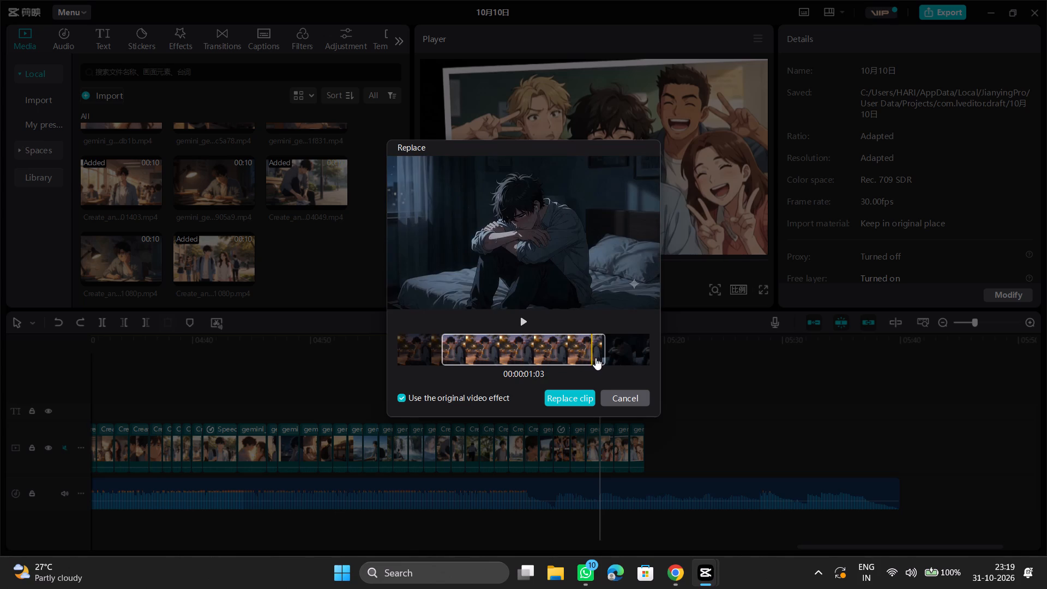
{"action": "left_click_drag", "start_coordinate": [569, 351], "coordinate": [581, 353]}
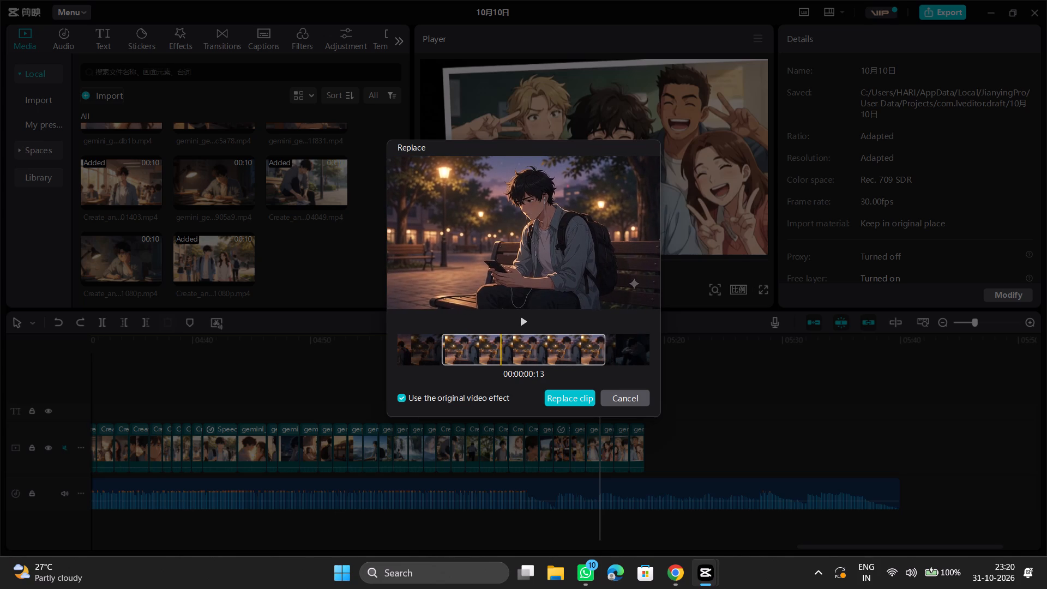
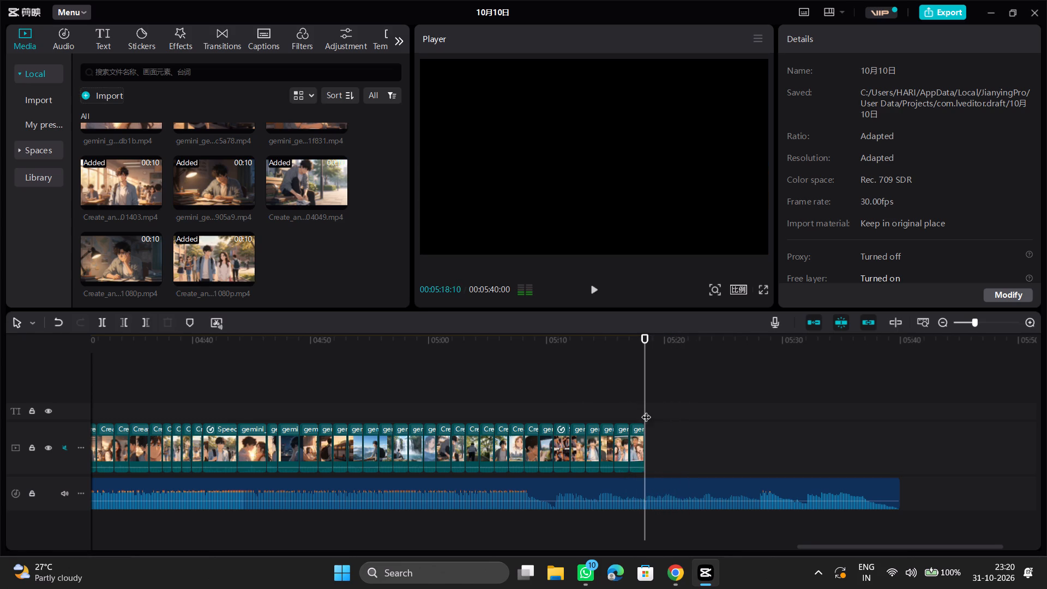
Play the ending up to the shot of laughing friends around the student, and park the playhead at about 00:05:10.
{"action": "key", "text": "space"}
{"action": "left_click", "coordinate": [525, 396]}
{"action": "key", "text": "space"}
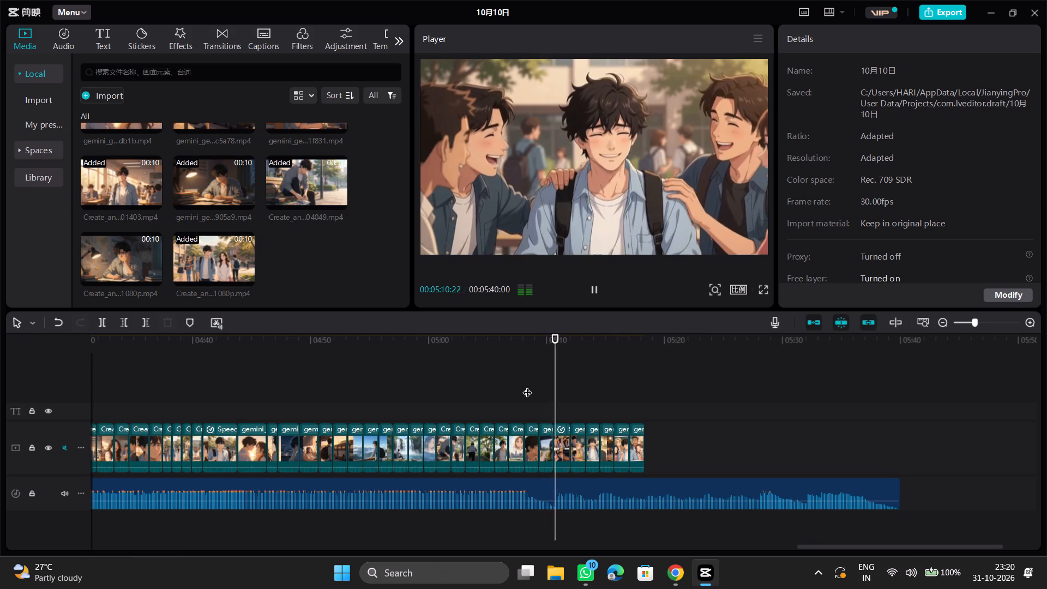